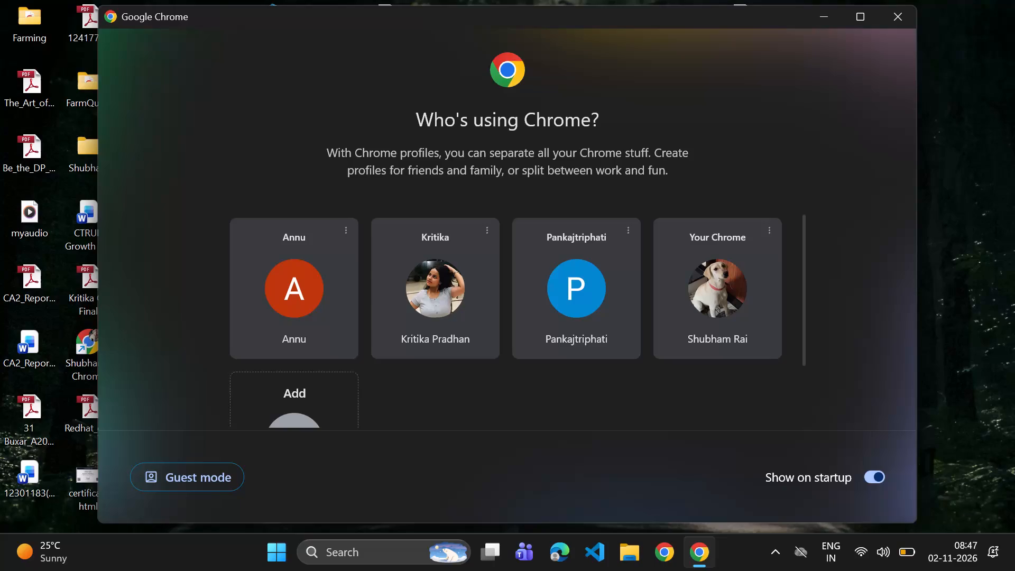
Open the browser with the profile labelled Your Chrome and go to salesforce.com.
left_click(694, 321)
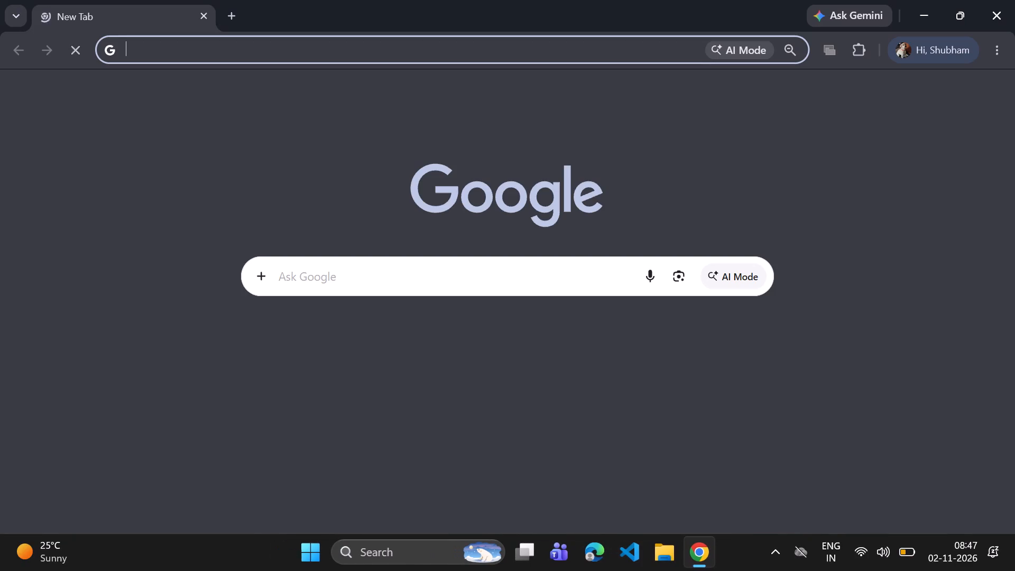
type("sa")
key("Return")
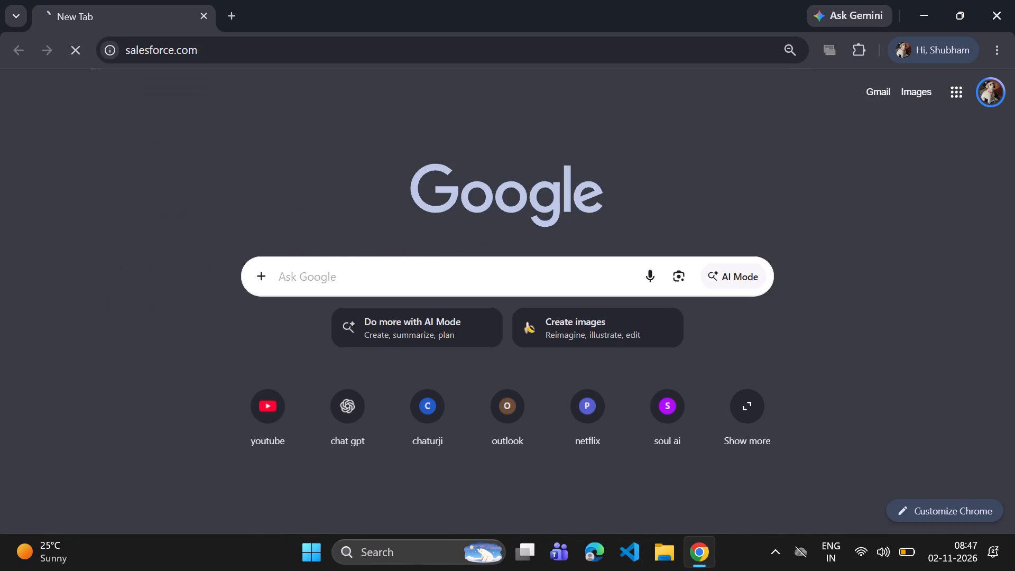
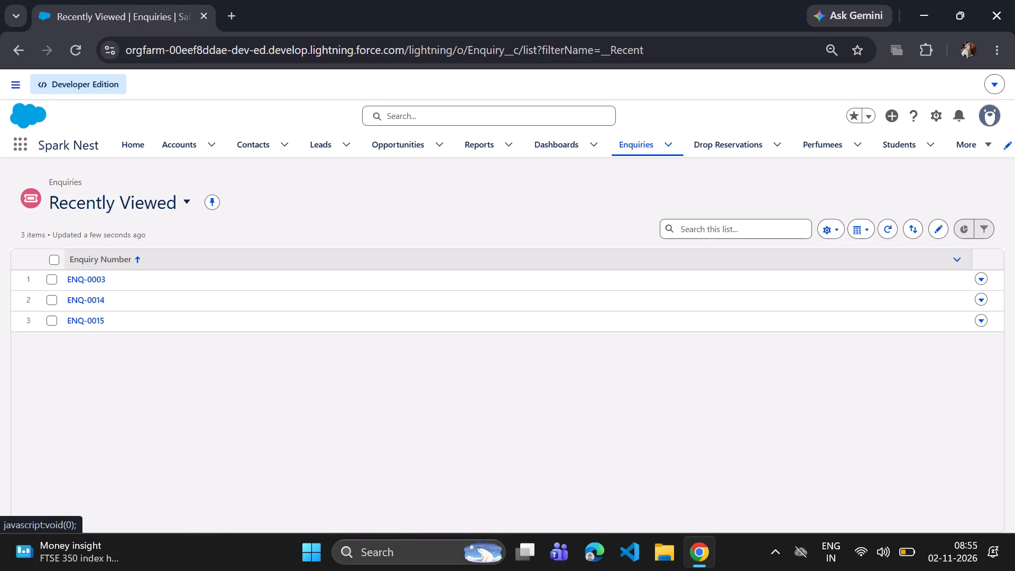
Examine the details and related Enquiry Products of enquiry ENQ-0003, and of ENQ-0001 from the All list view.
left_click(84, 279)
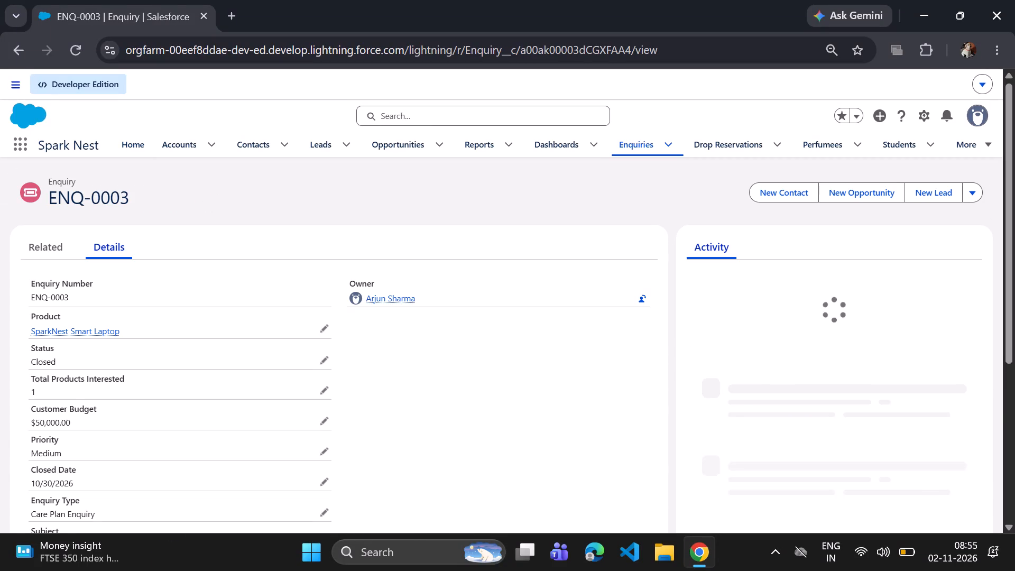
left_click(38, 251)
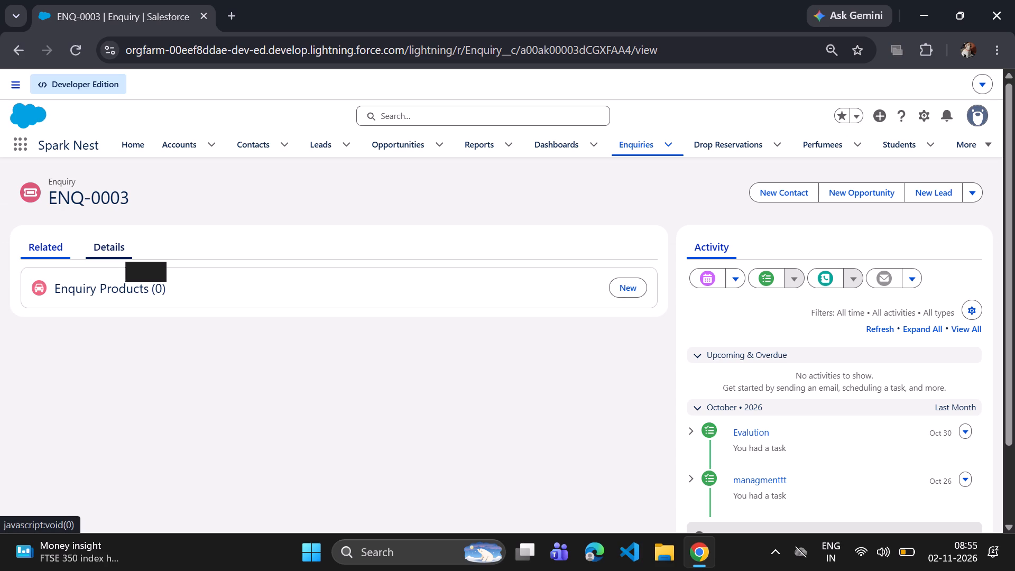
left_click(636, 145)
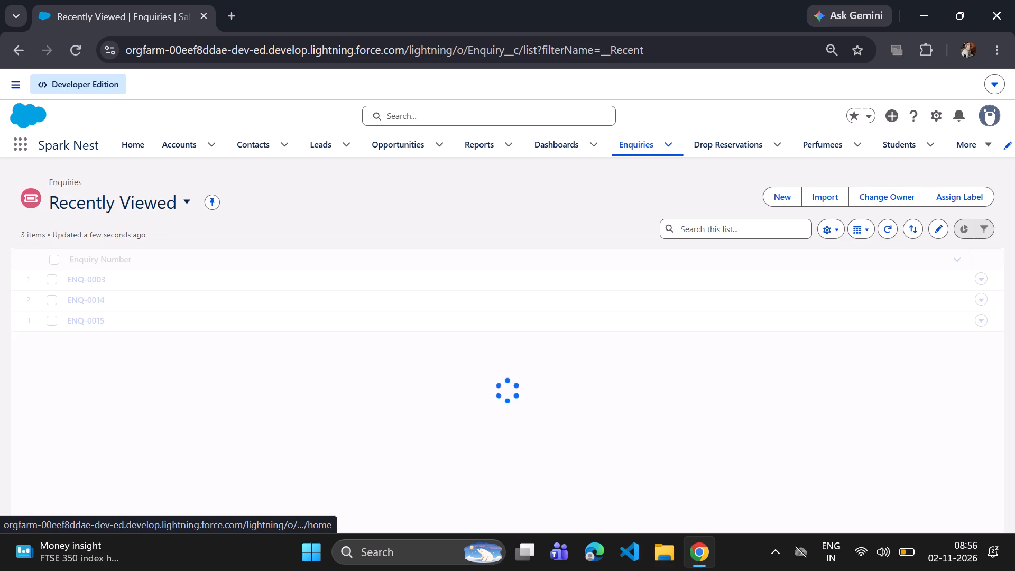
left_click(182, 201)
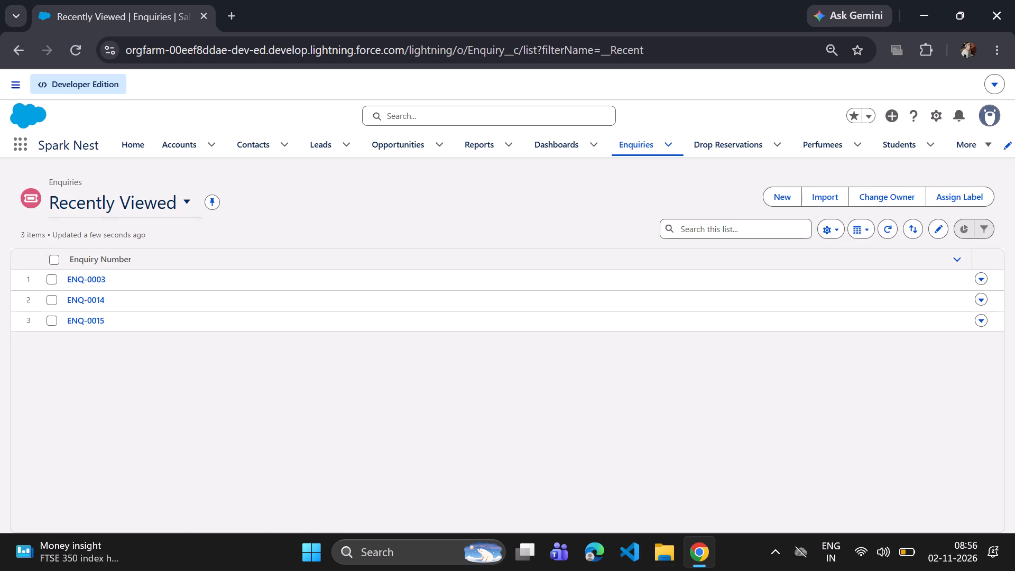
left_click(100, 278)
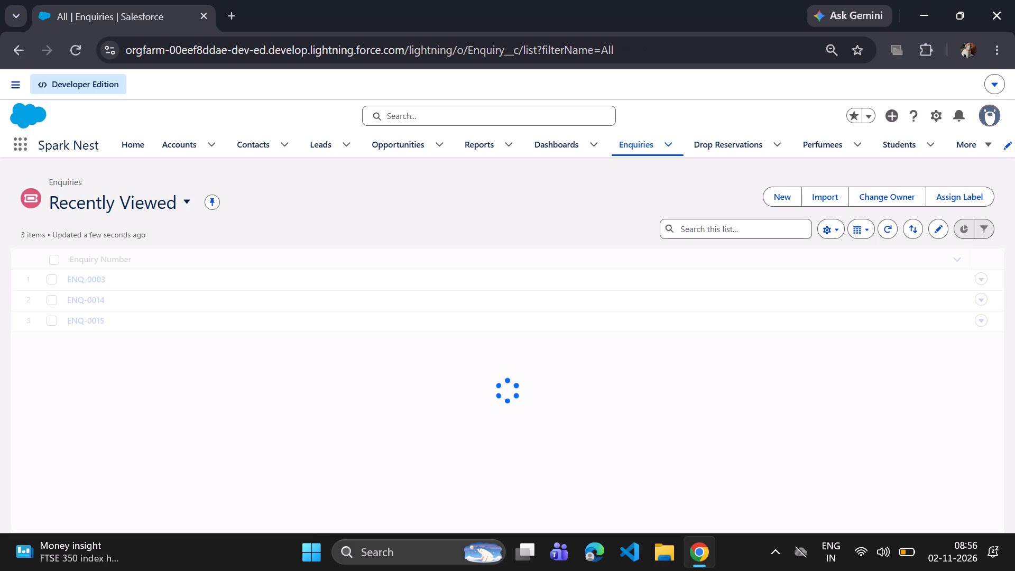
left_click(96, 280)
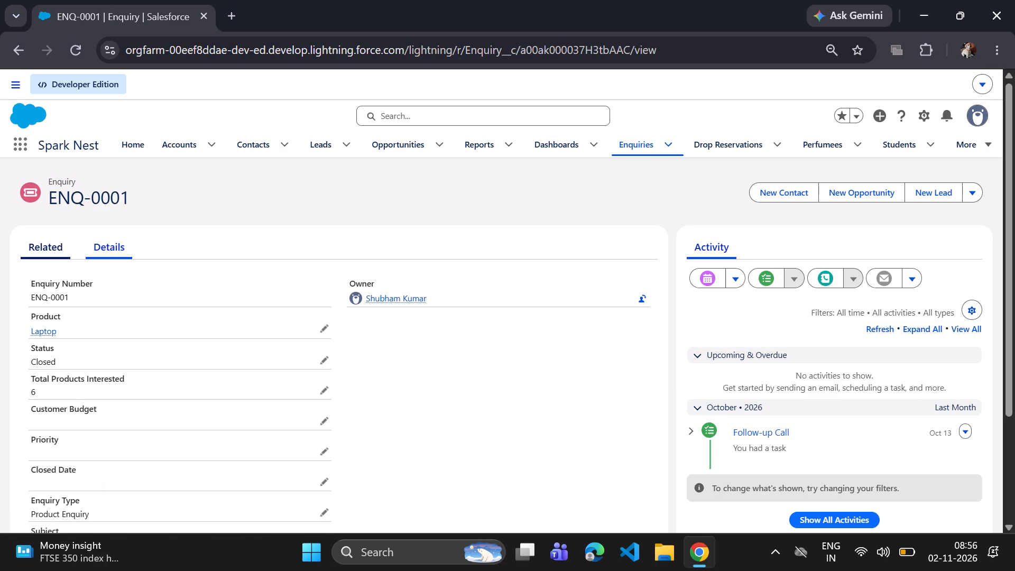
left_click(39, 250)
left_click(115, 242)
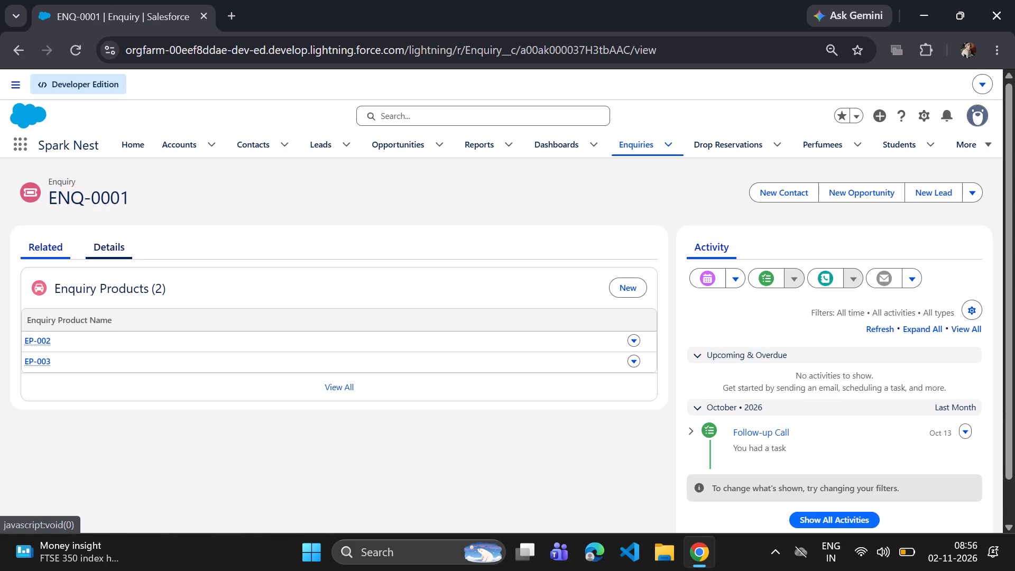
scroll(145, 407, "down", 3)
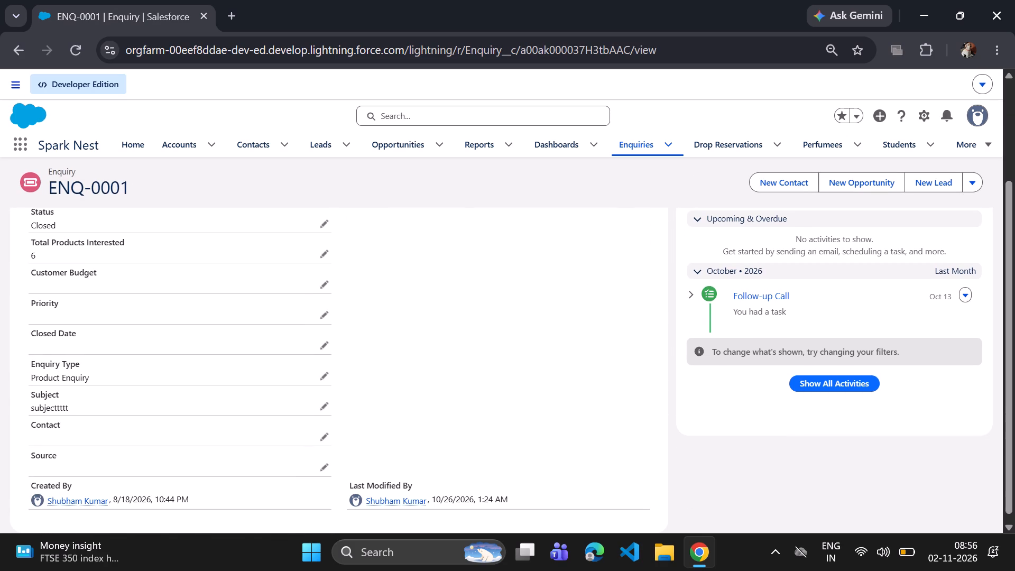
scroll(145, 407, "up", 3)
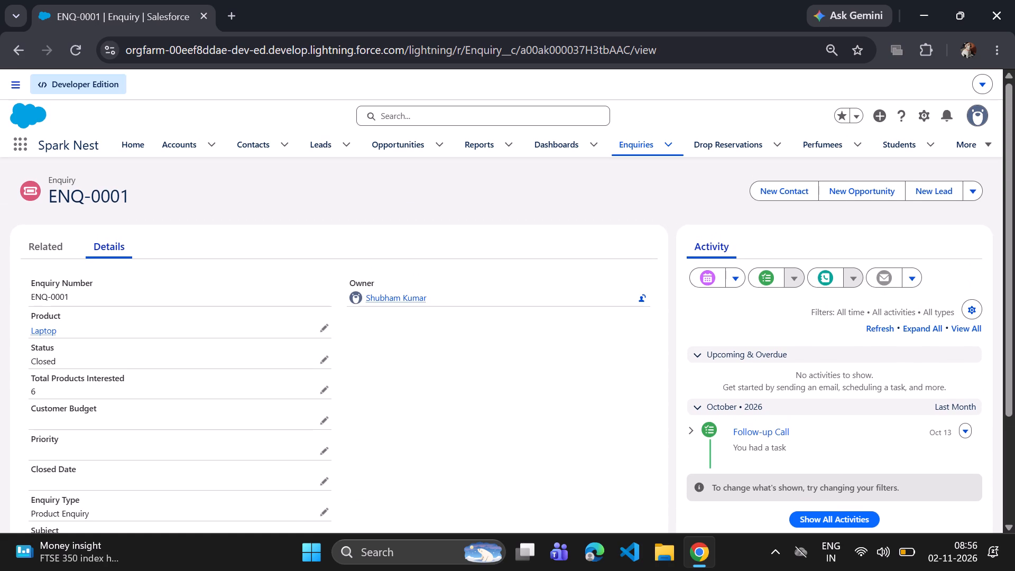
left_click(42, 238)
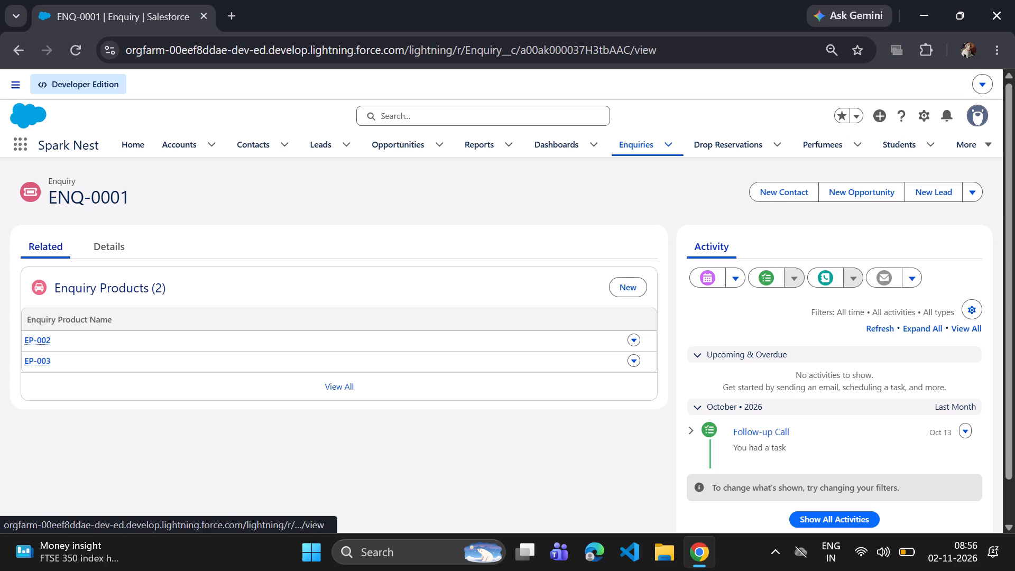
left_click(102, 245)
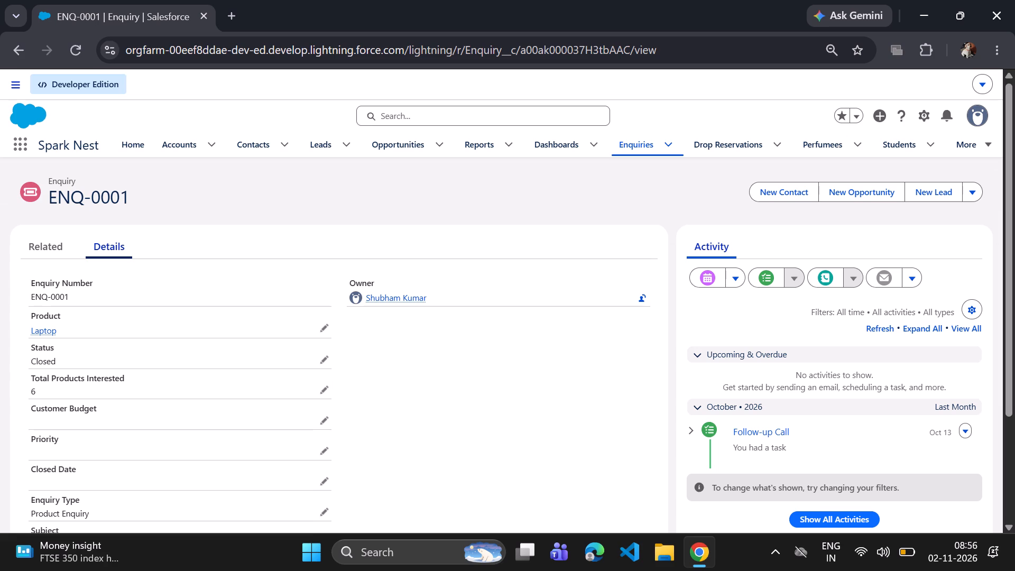
Set Quantity Interested to 6 on enquiry product EP-002 of enquiry ENQ-0001 and save the record.
left_click(44, 257)
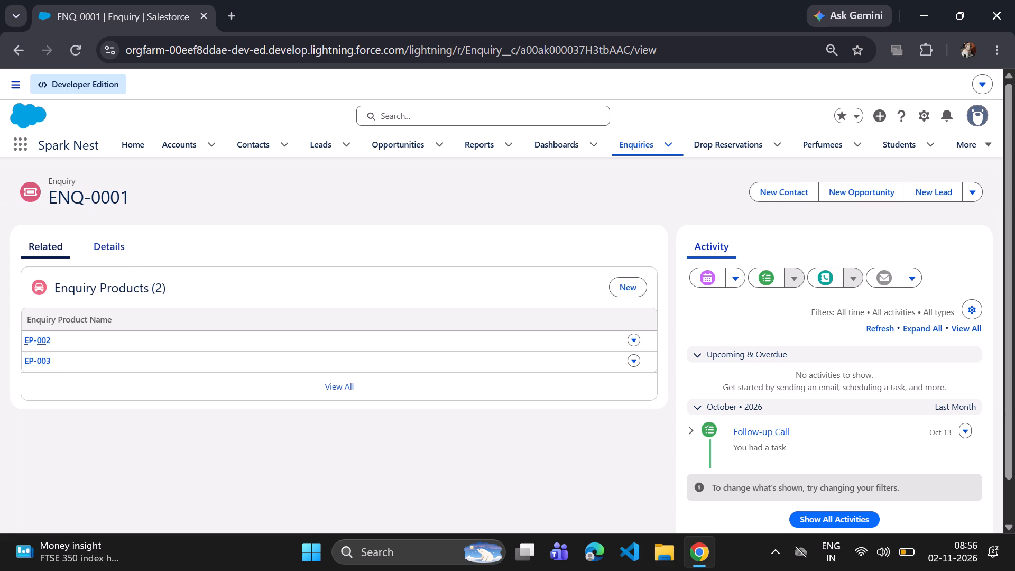
left_click(40, 340)
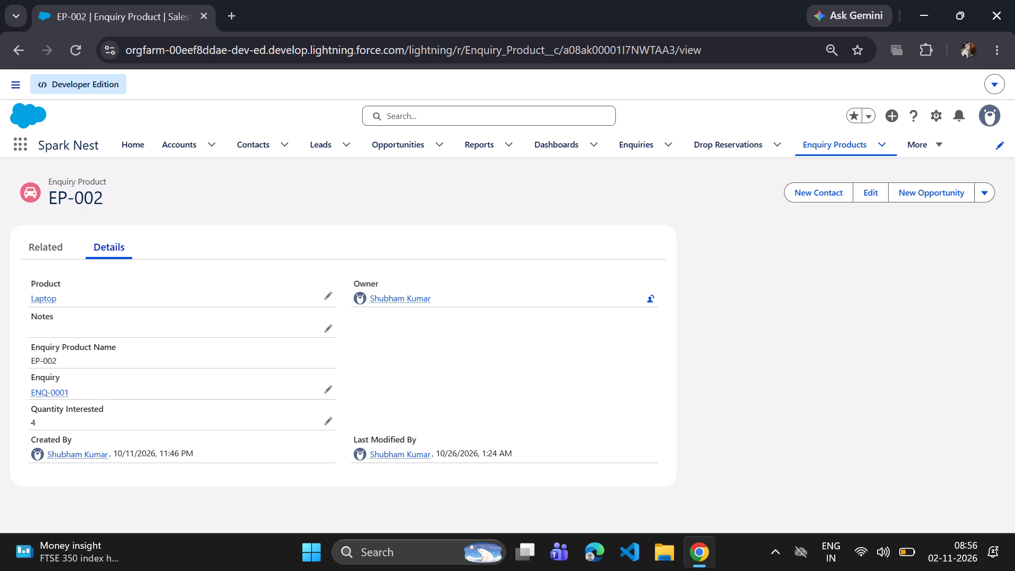
left_click(326, 421)
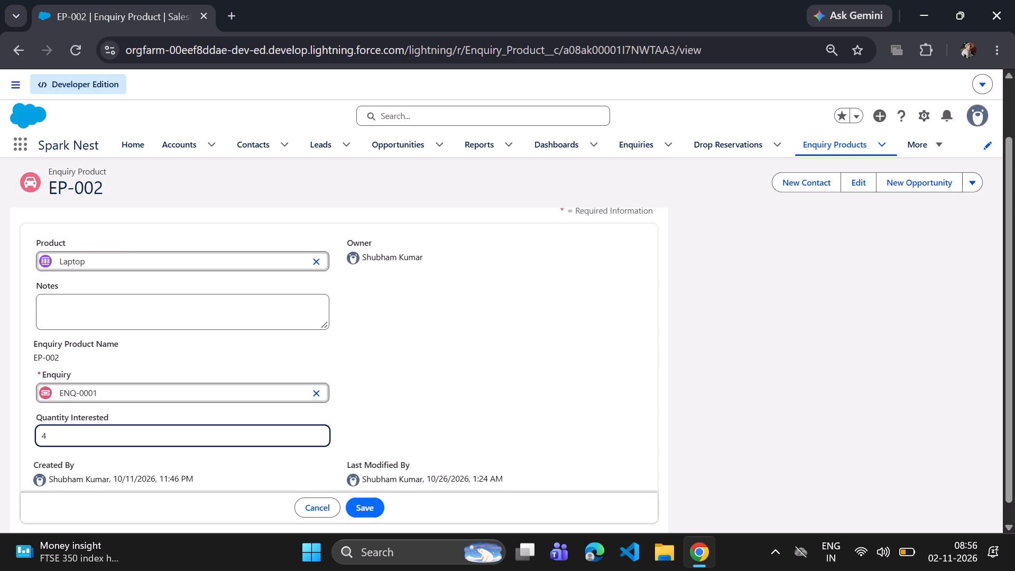
key("BackSpace")
key("6")
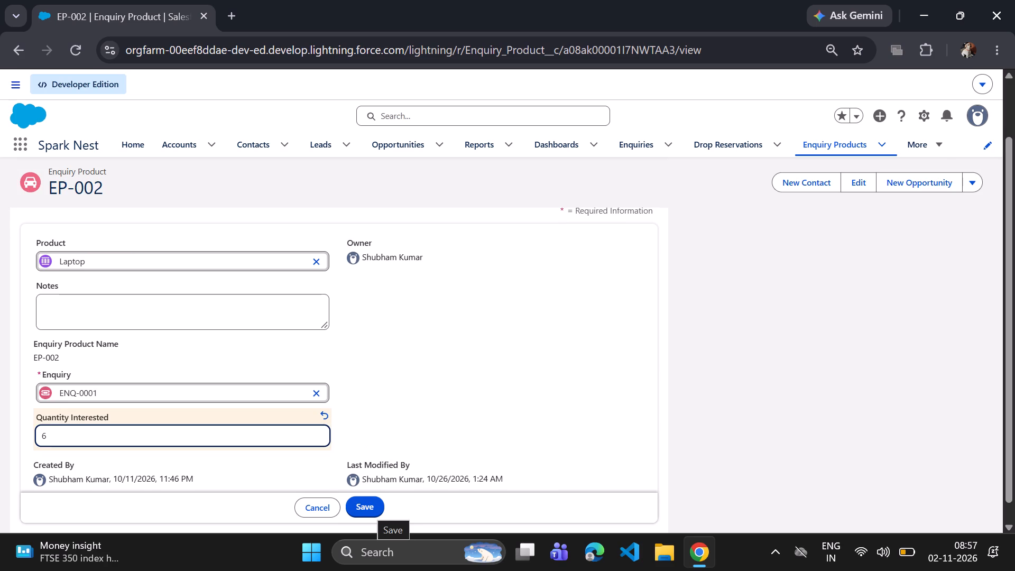
left_click(369, 508)
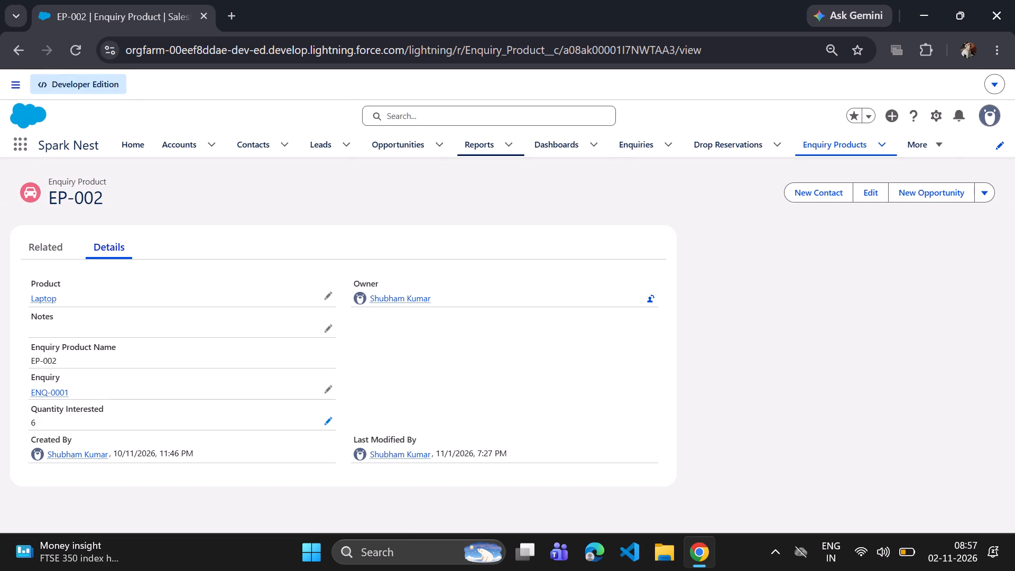
Reopen enquiry ENQ-0001 from the enquiries list and check its Total Products Interested.
left_click(632, 149)
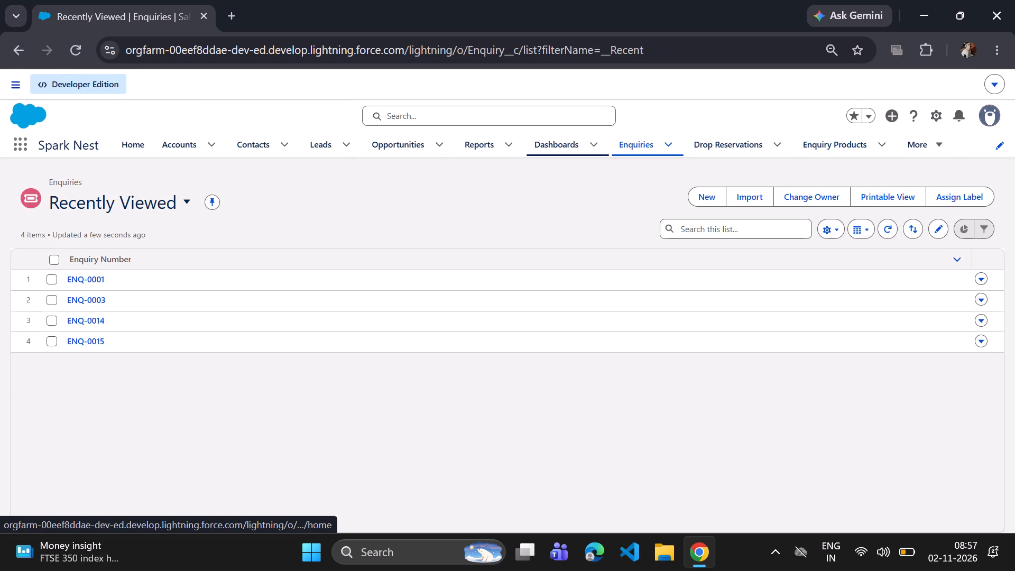
left_click(89, 275)
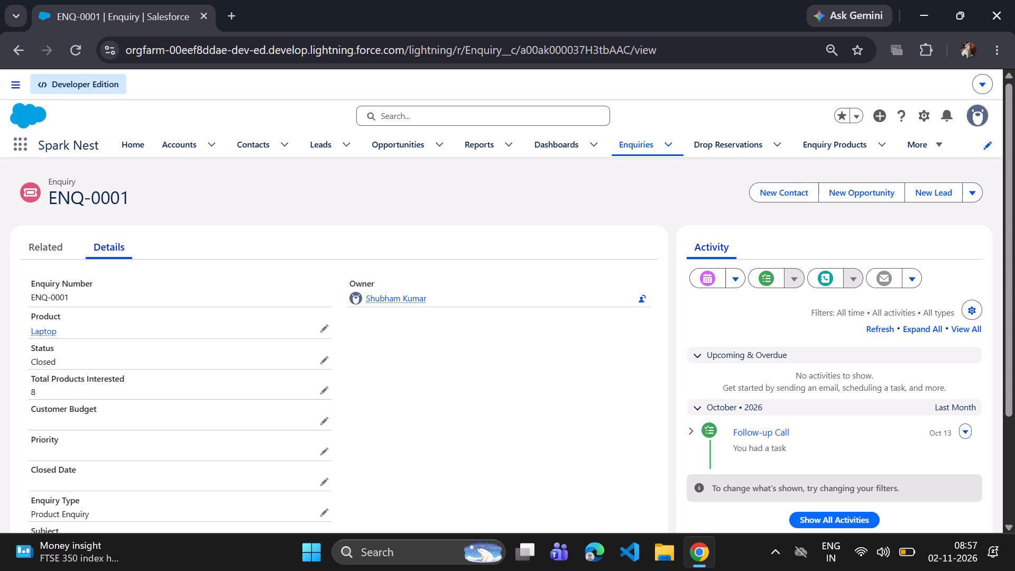
Change the Status of enquiry ENQ-0003 to New and save the record.
left_click(630, 146)
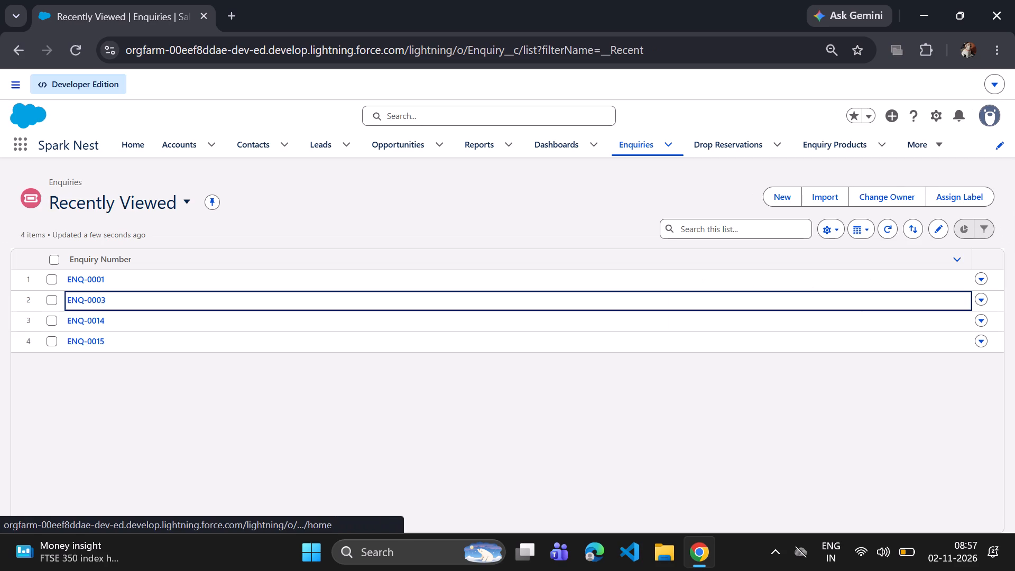
left_click(85, 302)
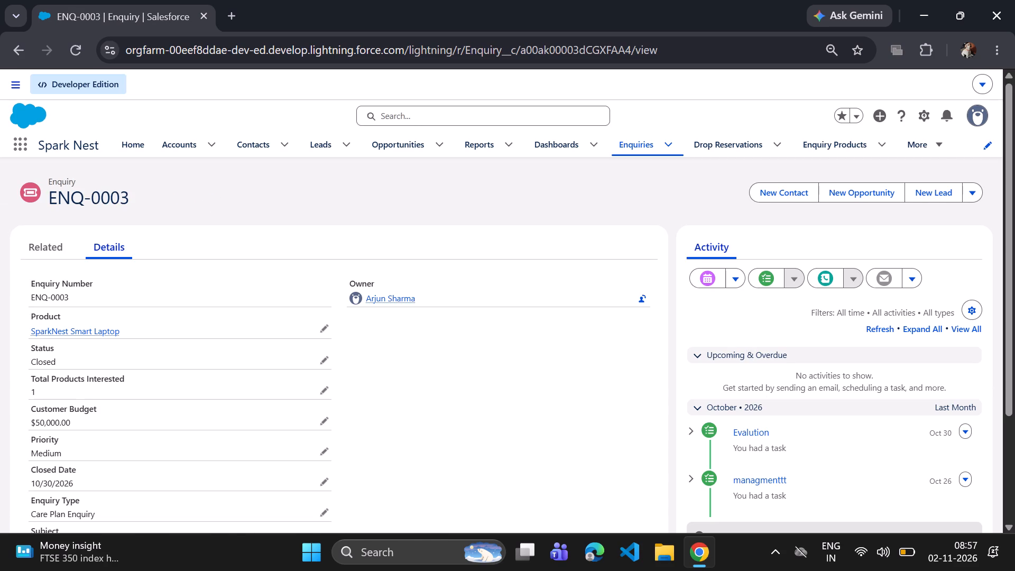
scroll(355, 204, "up", 1)
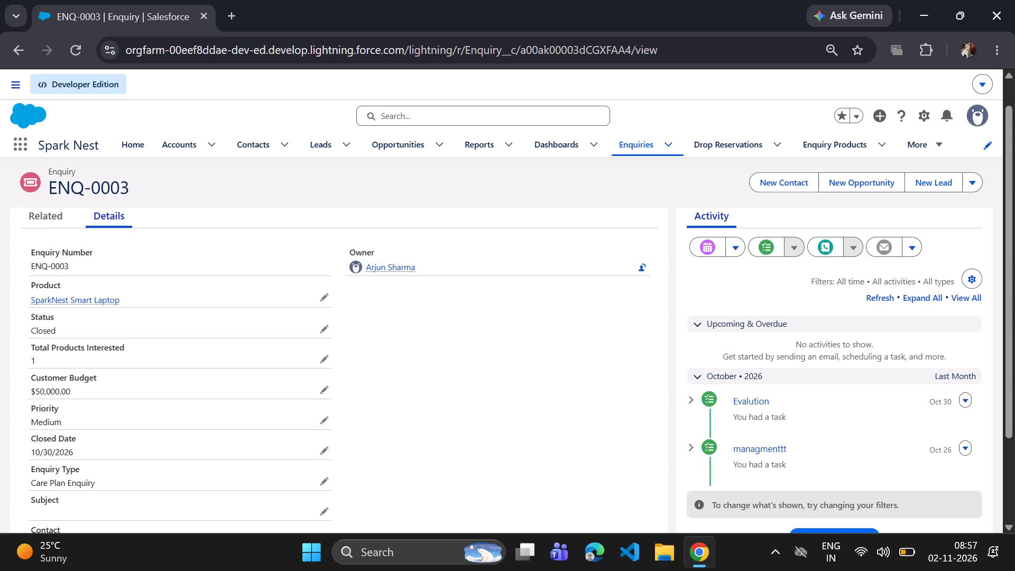
scroll(355, 204, "up", 1)
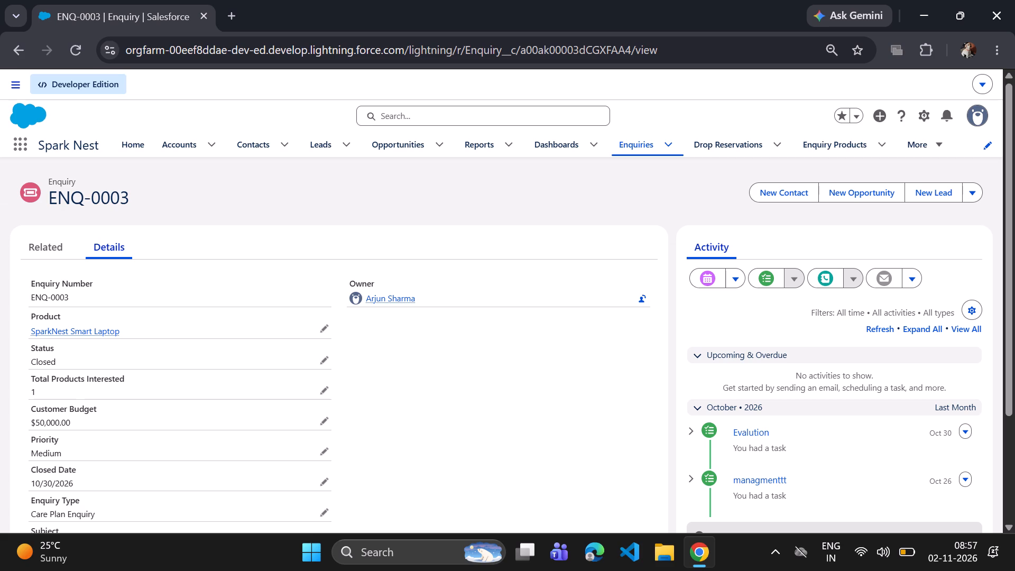
left_click(325, 356)
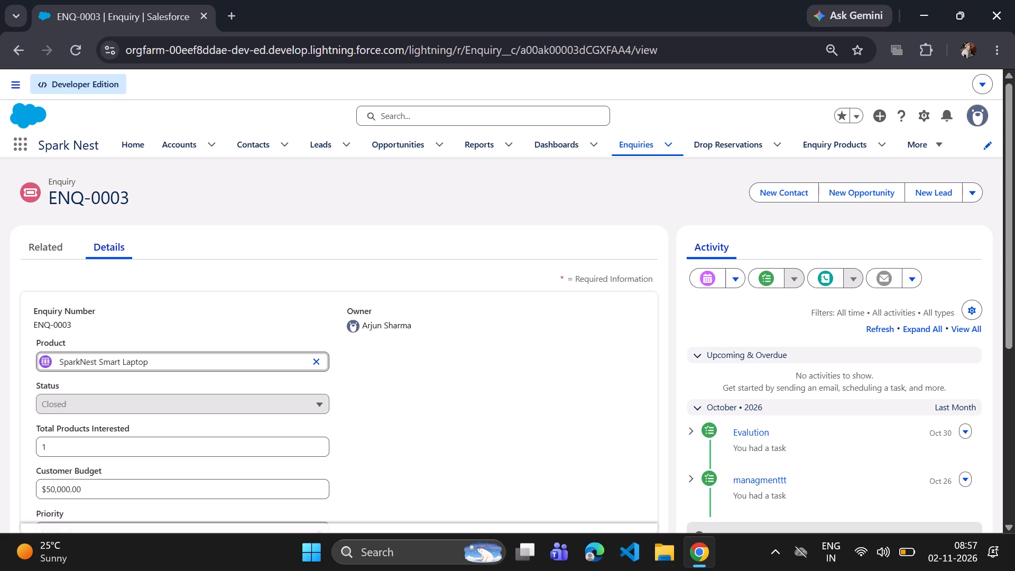
left_click(318, 397)
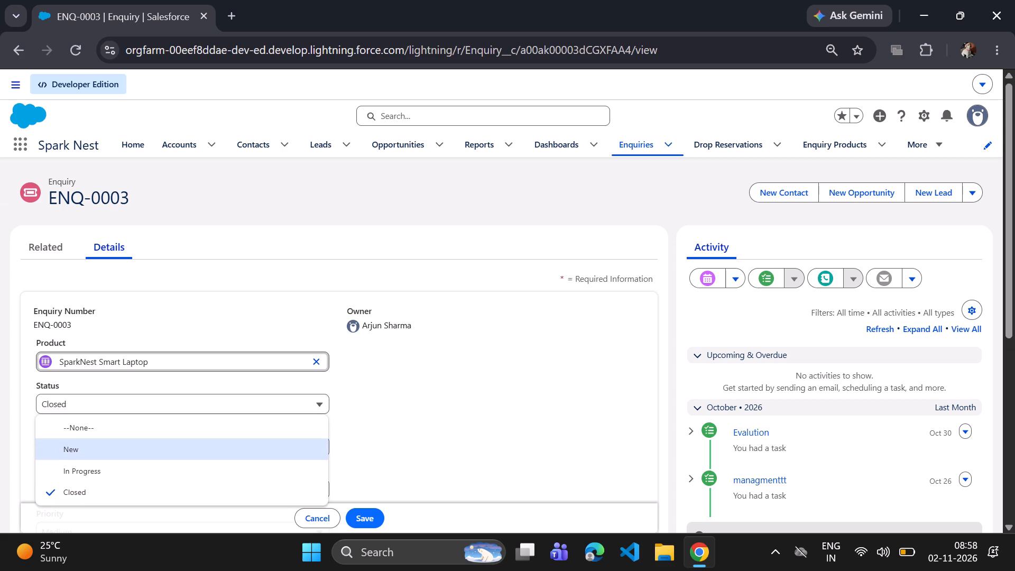
left_click(80, 447)
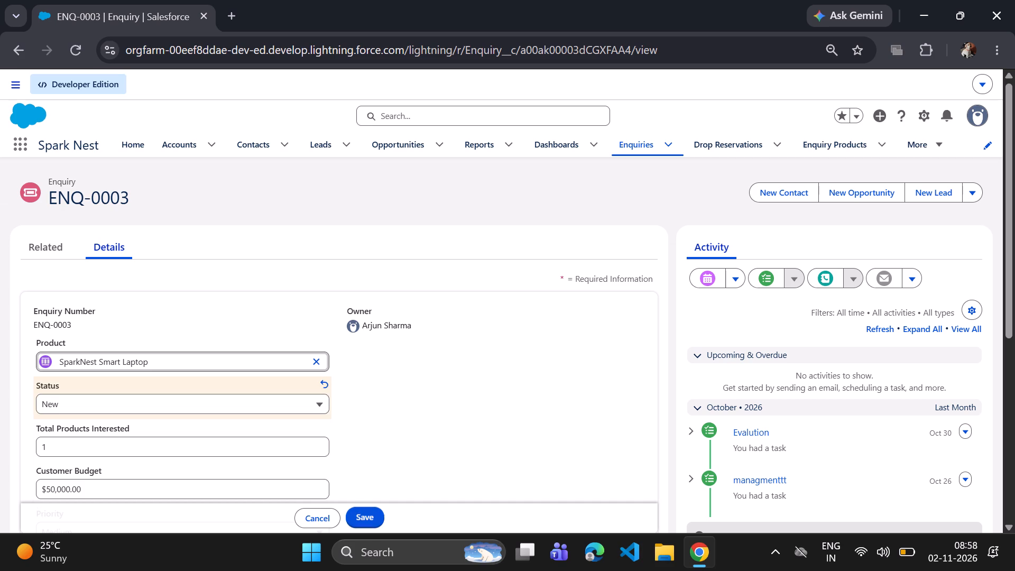
left_click(362, 521)
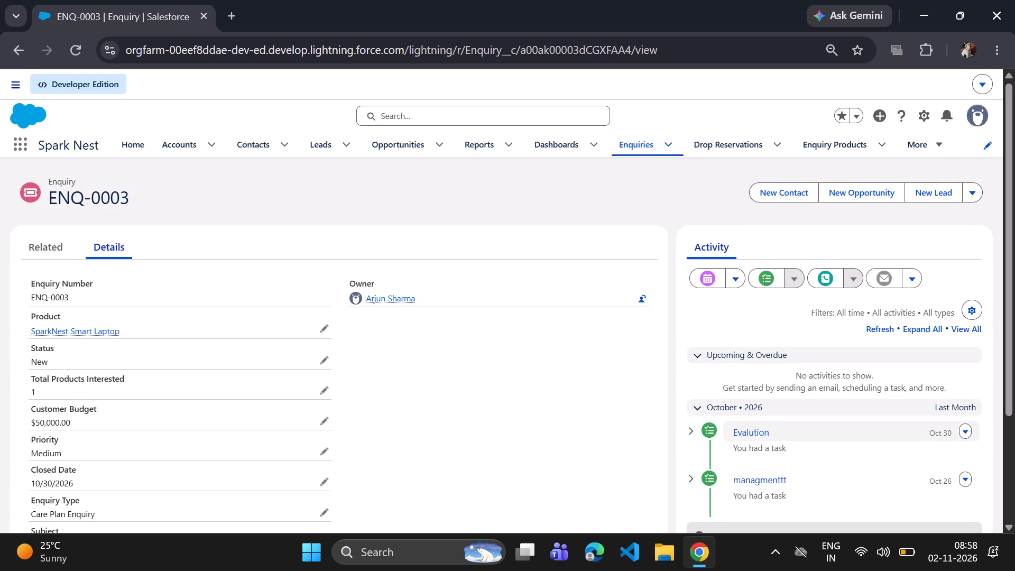
Create and save a task with the subject Evalutionnn on enquiry ENQ-0003.
left_click(795, 275)
left_click(760, 281)
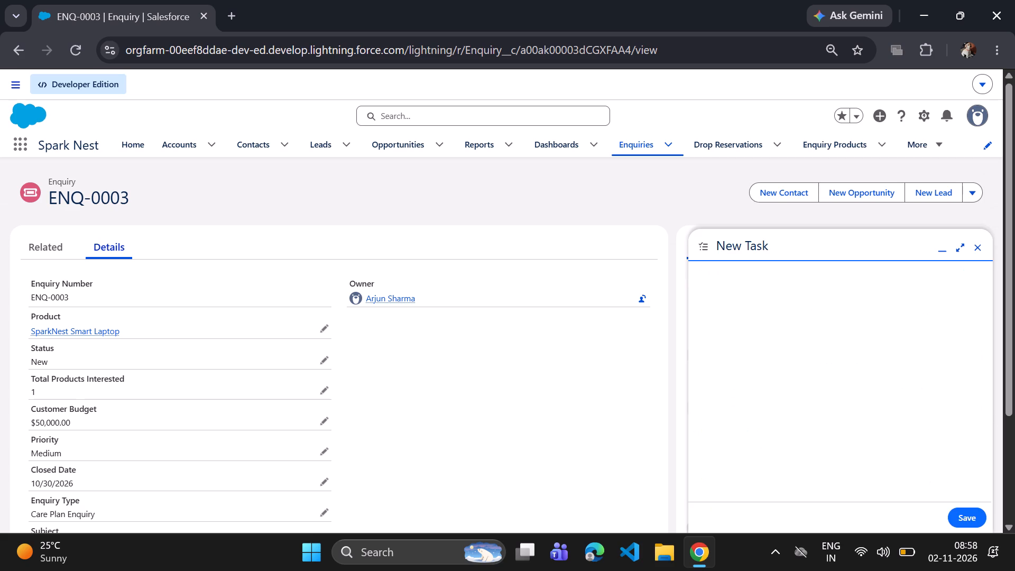
type("Evalution")
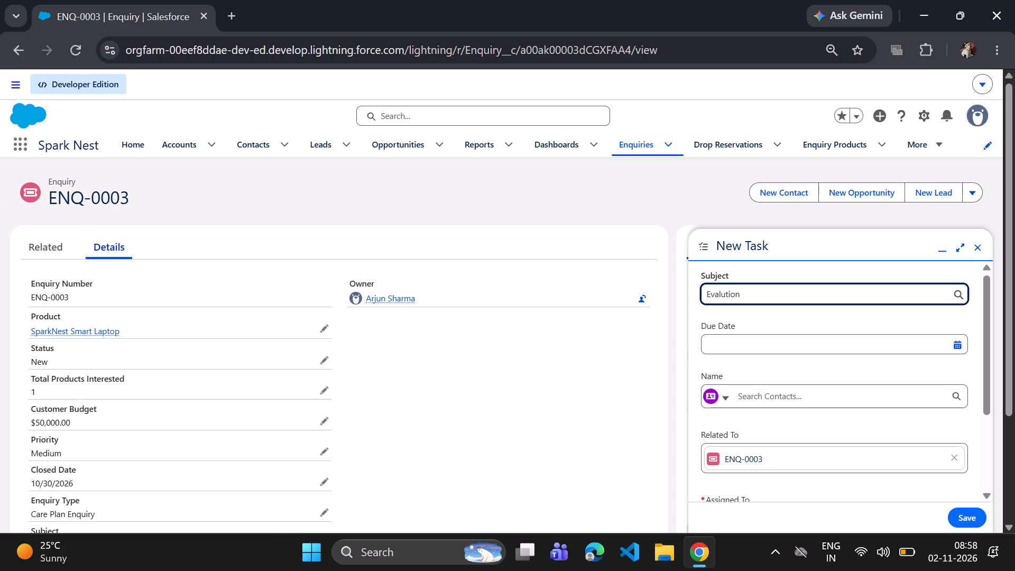
type("nn")
left_click(862, 368)
scroll(862, 368, "down", 3)
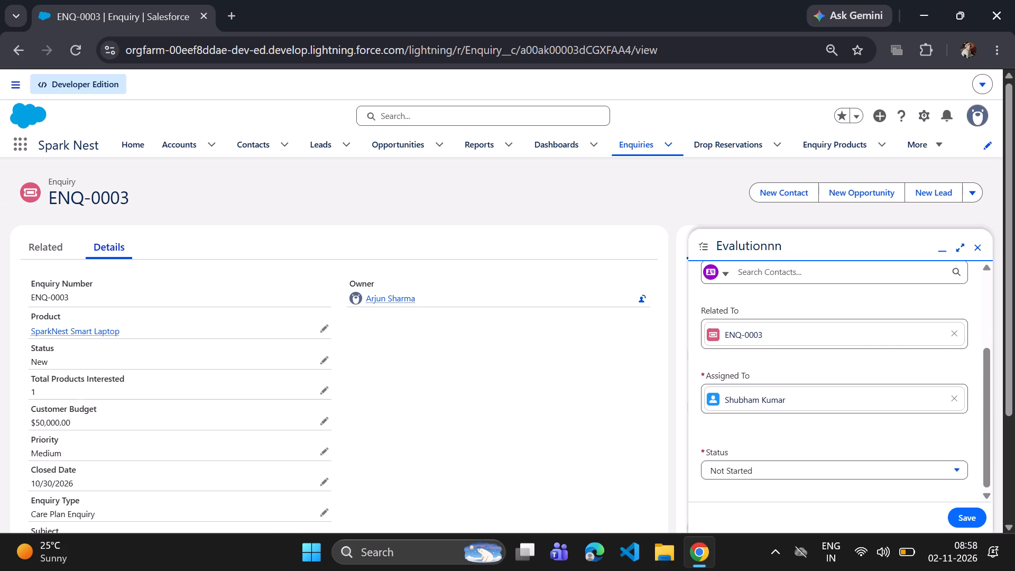
scroll(862, 368, "down", 1)
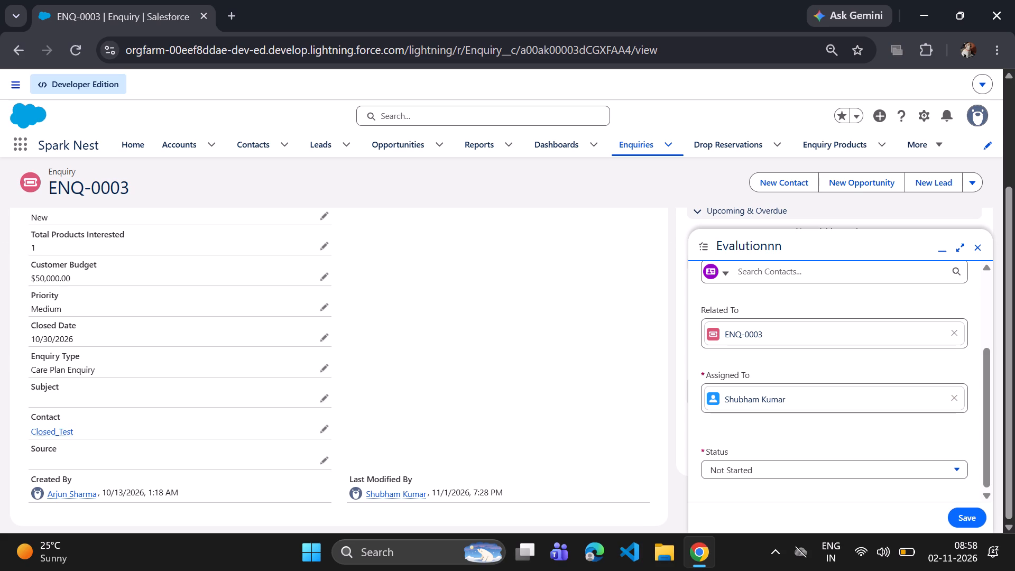
left_click(966, 520)
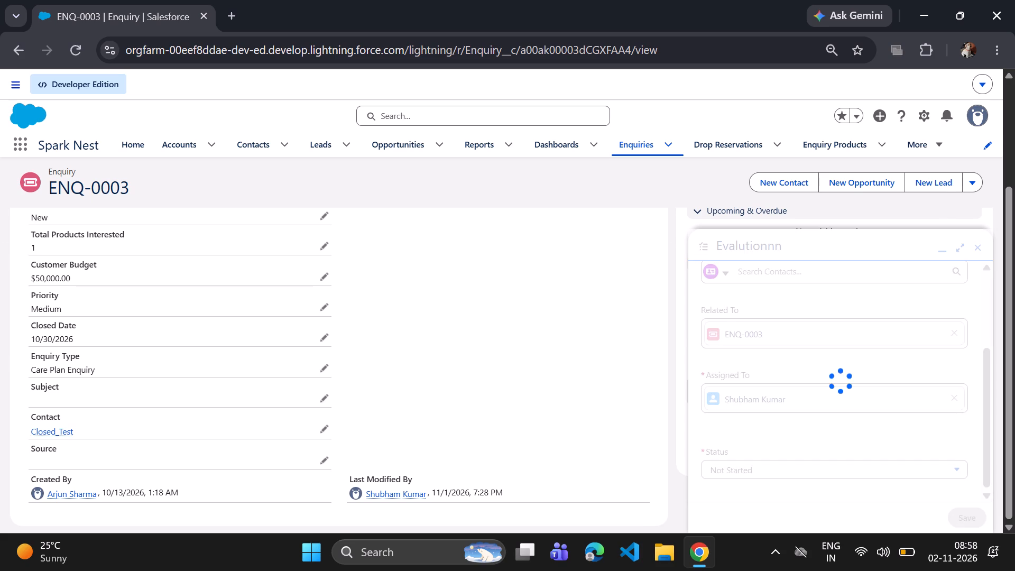
scroll(500, 345, "up", 4)
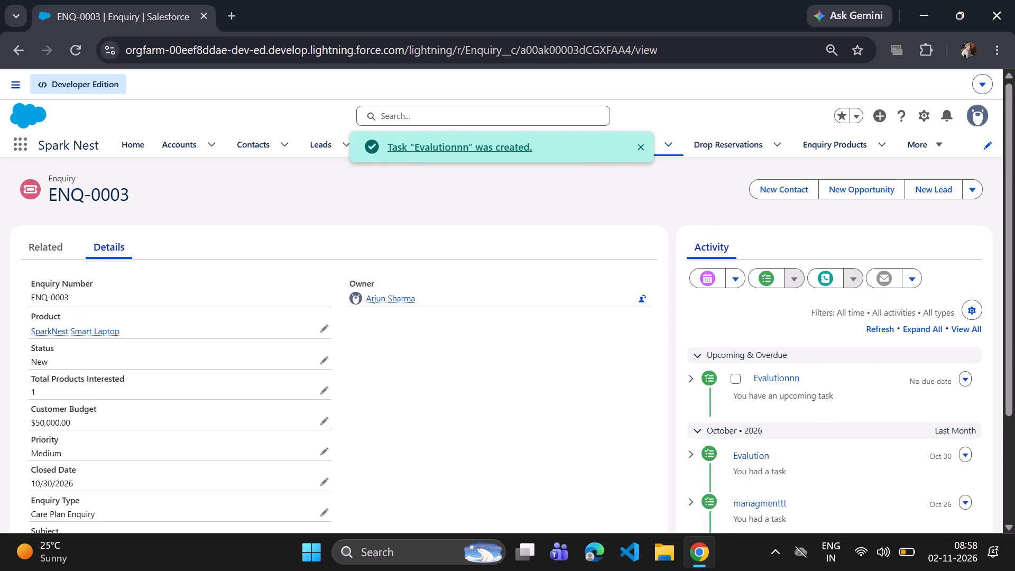
scroll(500, 345, "up", 1)
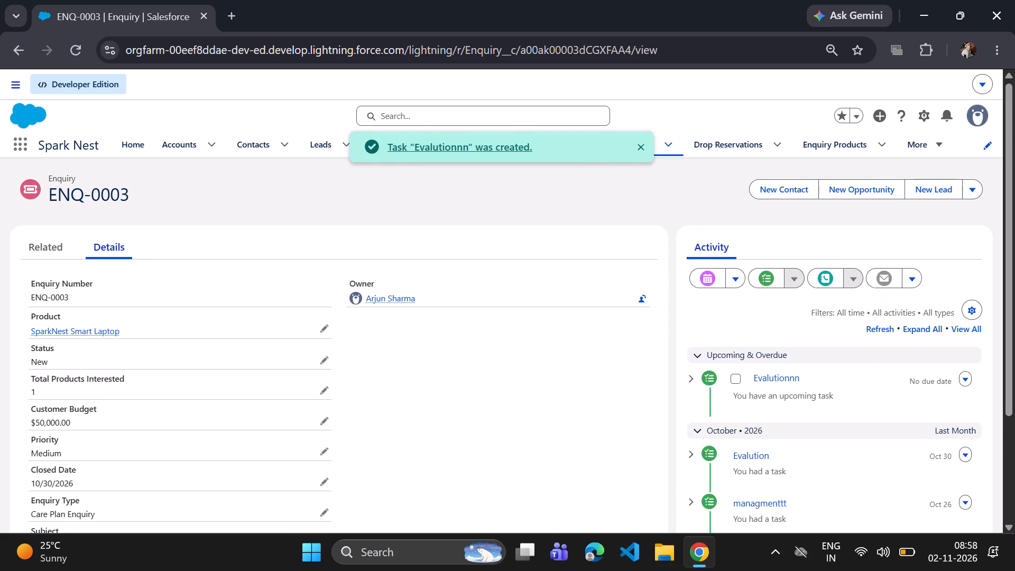
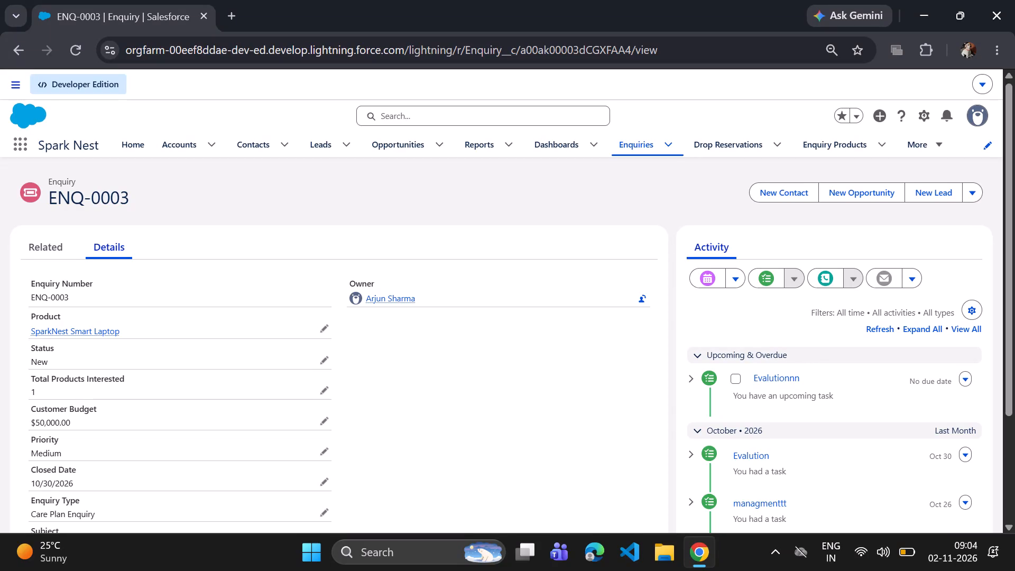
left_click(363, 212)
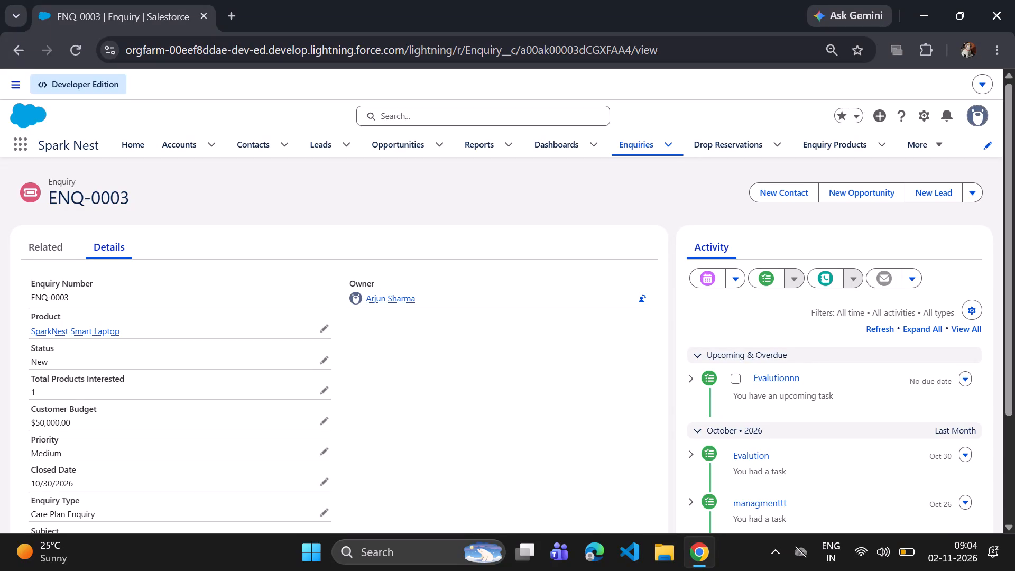
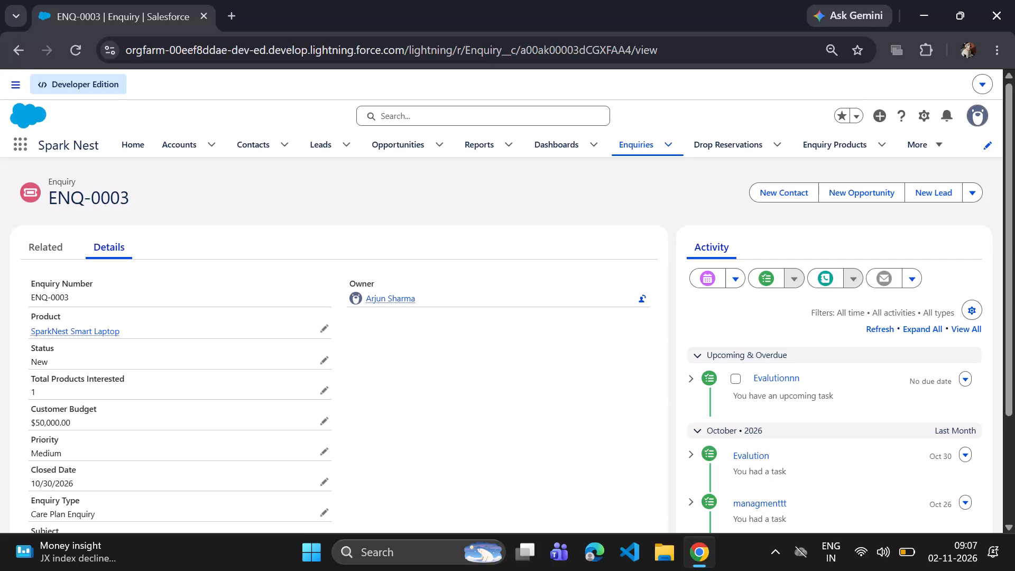
Switch to the salesforce training project in Visual Studio Code and search Windows for the Postman app.
left_click(629, 542)
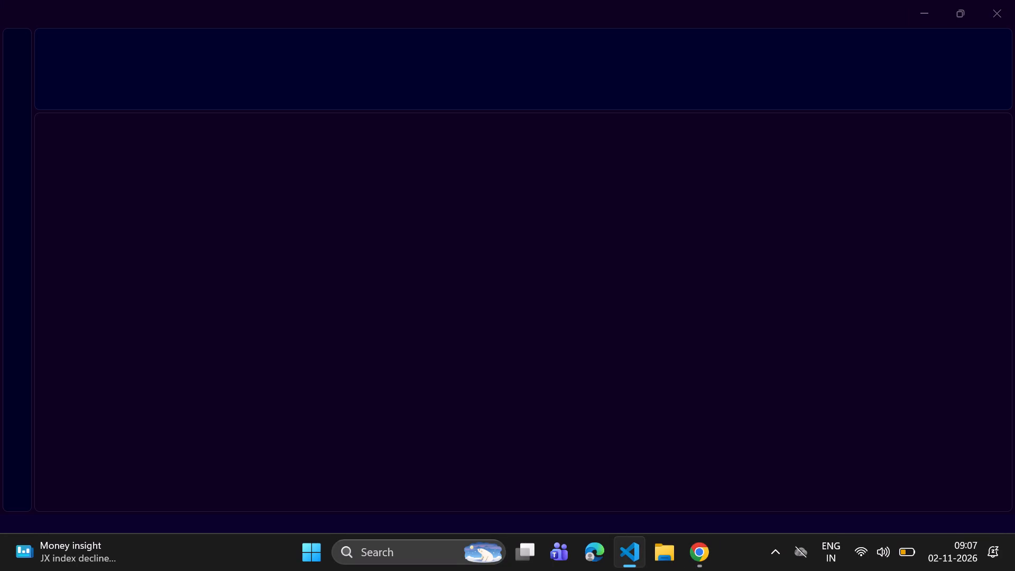
type("po")
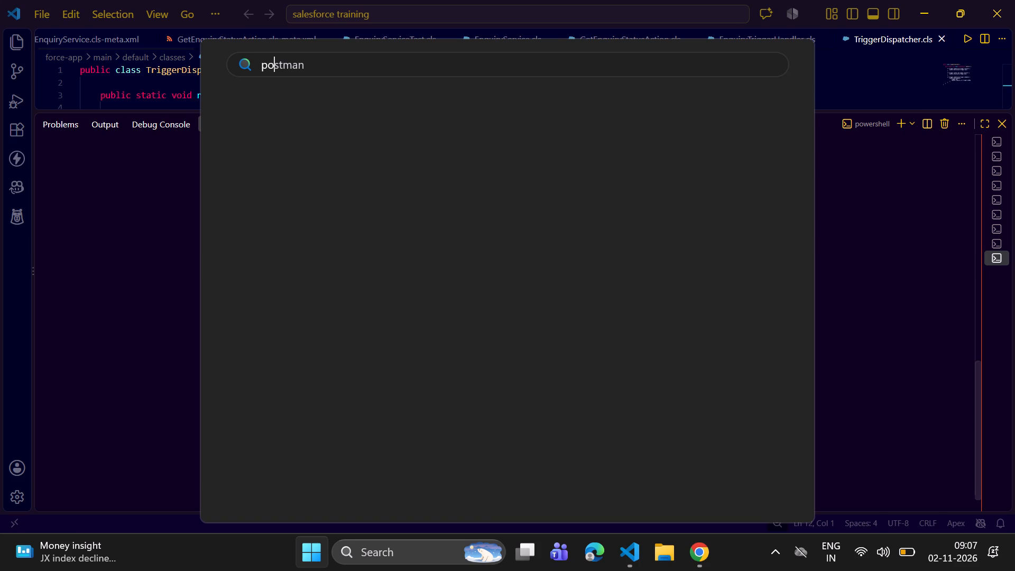
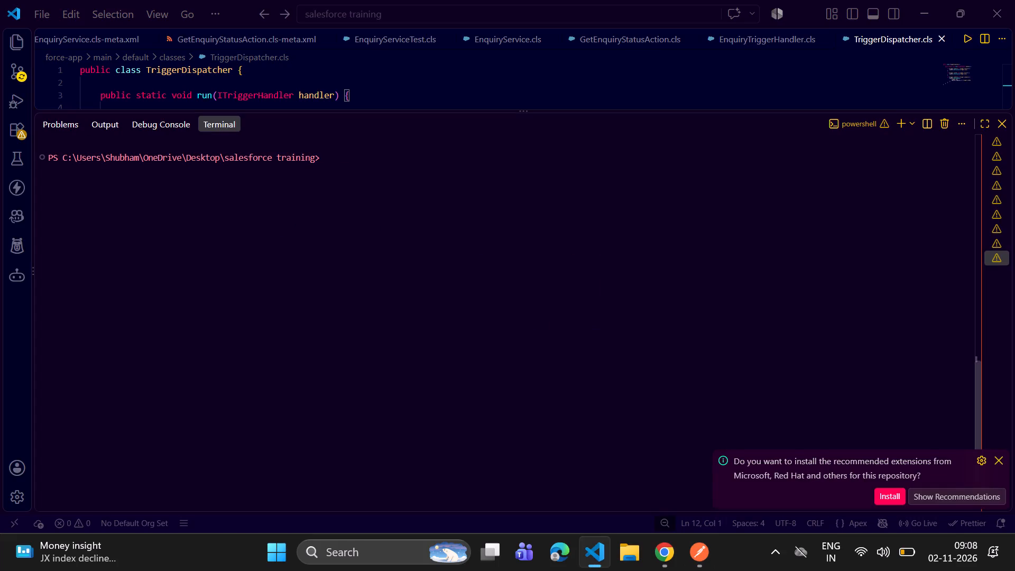
Look through the output history of the open terminal sessions for the previously run Salesforce org display and access-token commands.
scroll(693, 297, "up", 11)
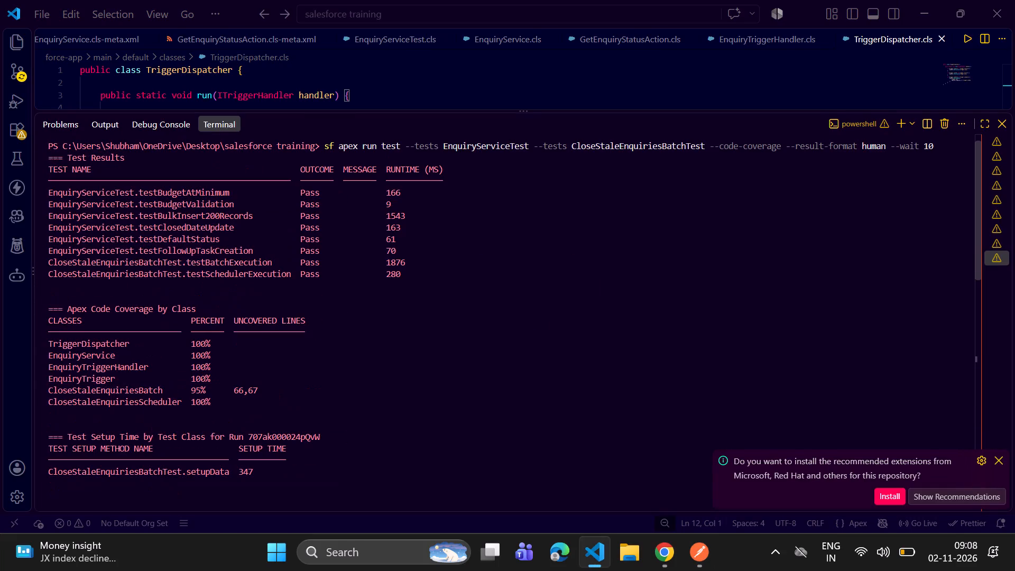
scroll(693, 297, "up", 4)
left_click(1001, 243)
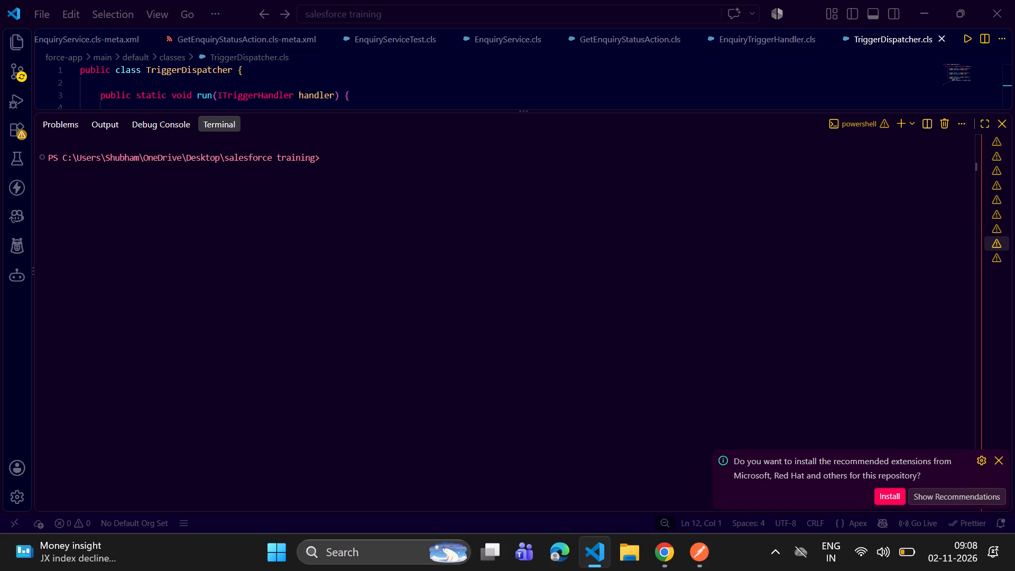
scroll(584, 316, "up", 2)
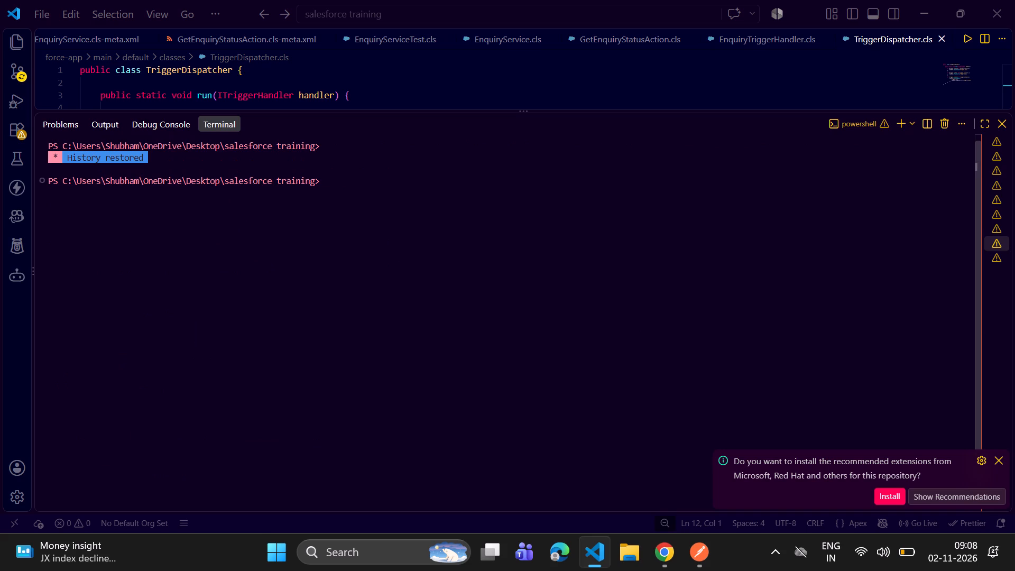
scroll(584, 316, "up", 5)
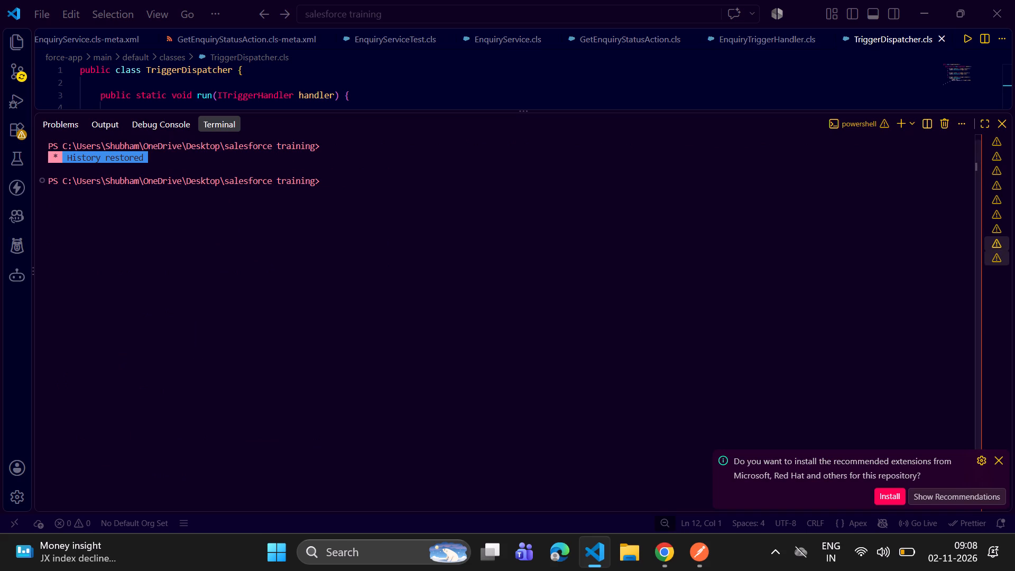
left_click(1002, 227)
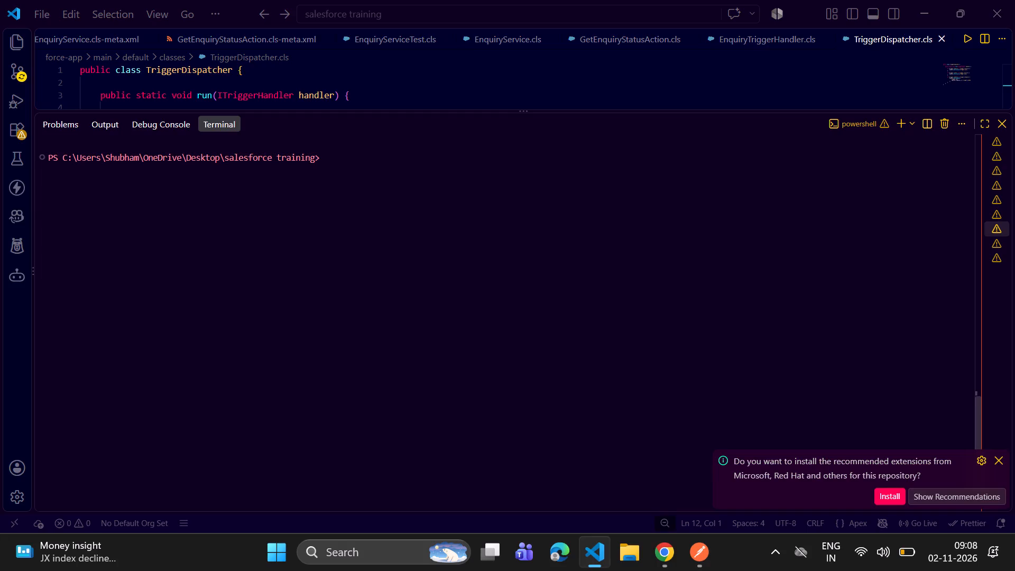
scroll(404, 399, "up", 10)
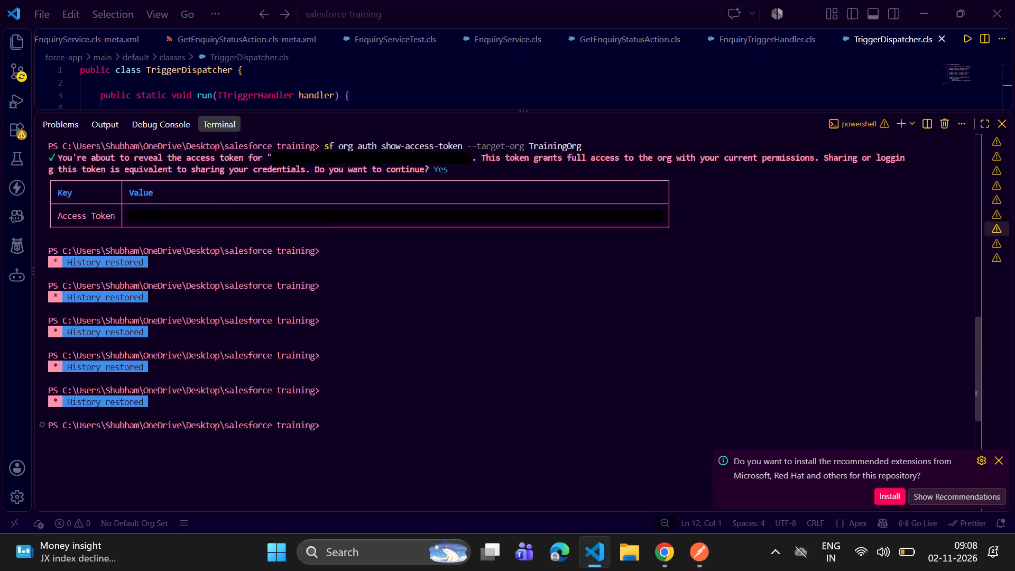
scroll(404, 399, "up", 2)
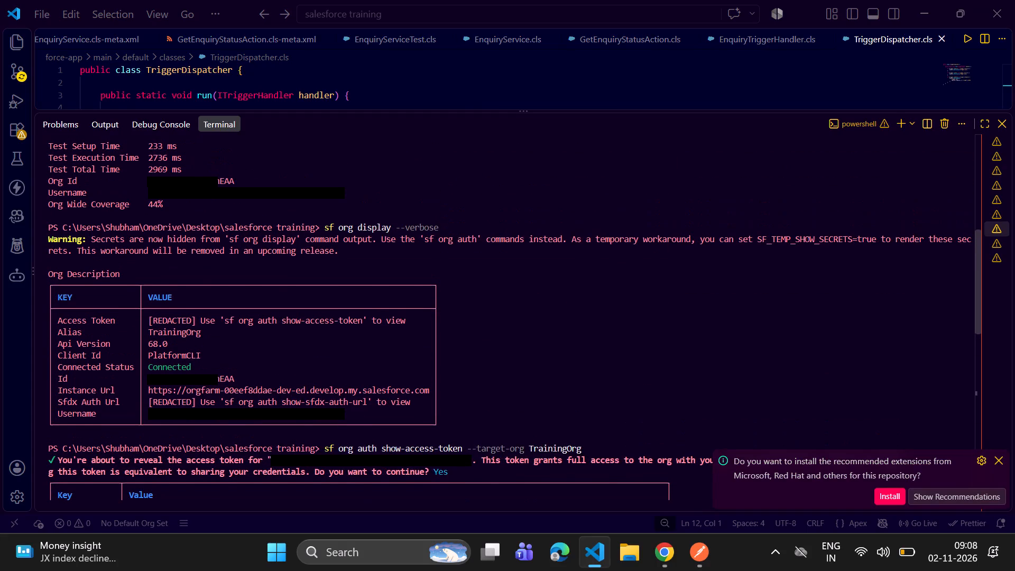
scroll(404, 399, "down", 1)
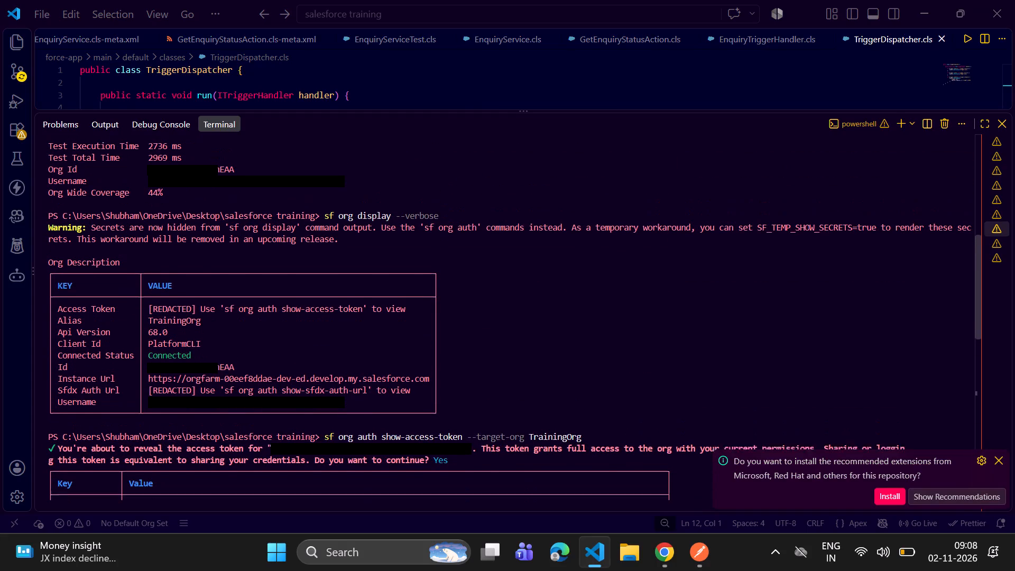
scroll(404, 399, "down", 2)
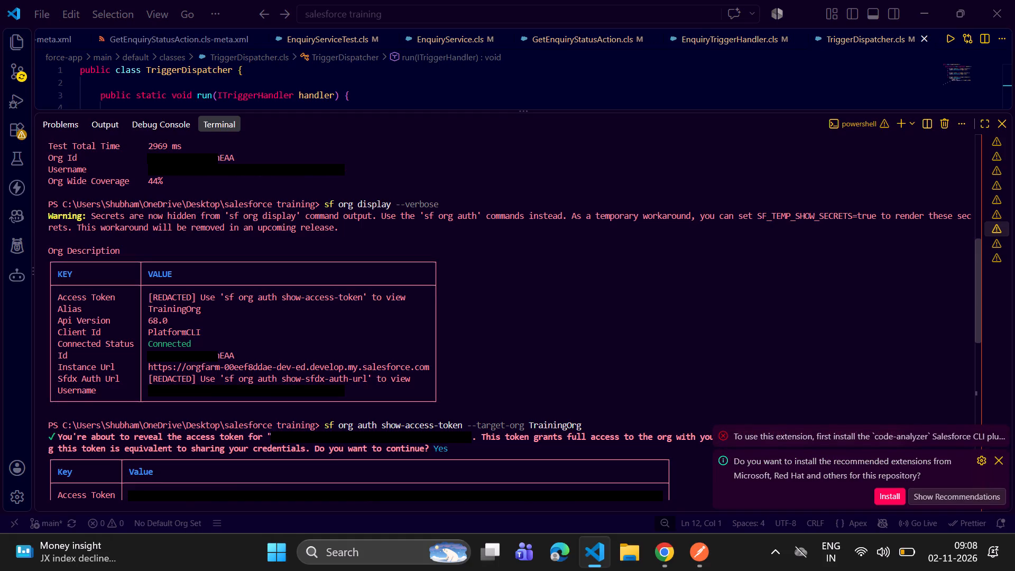
Copy the earlier sf org display --verbose command from the terminal history and run it again at the current prompt.
left_click_drag(326, 202, 449, 200)
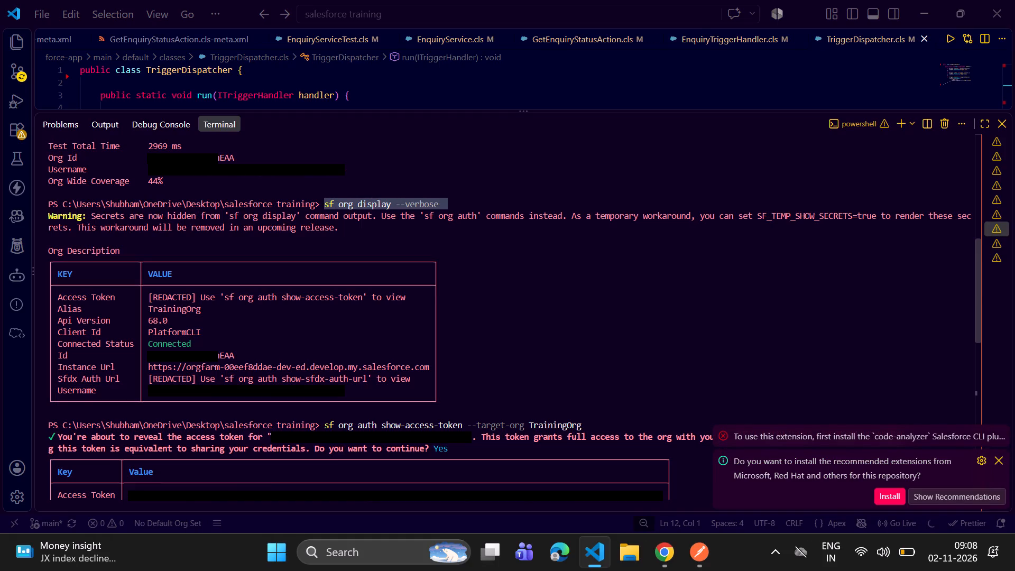
left_click_drag(449, 200, 440, 198)
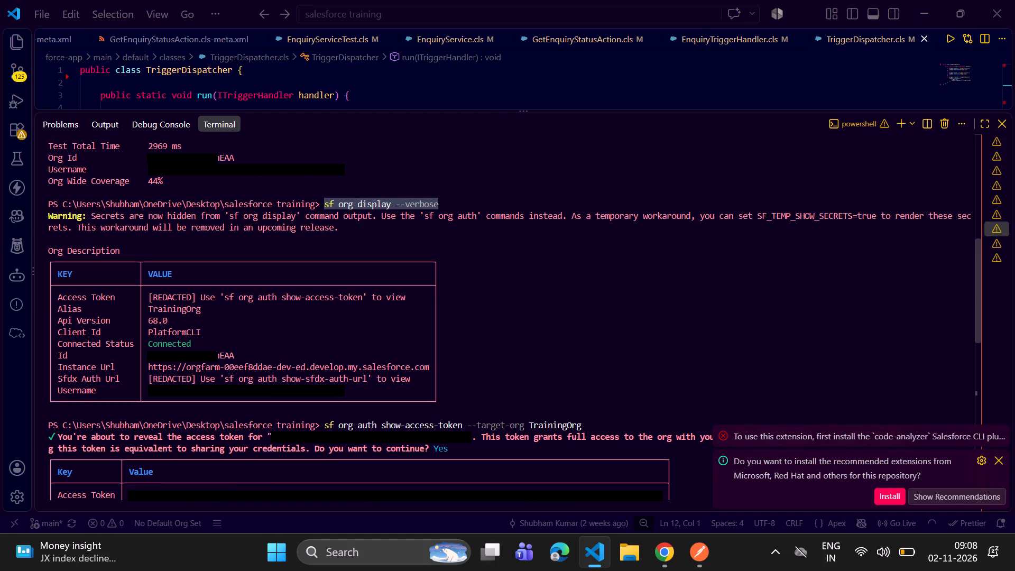
key("ctrl+c")
scroll(440, 198, "down", 1)
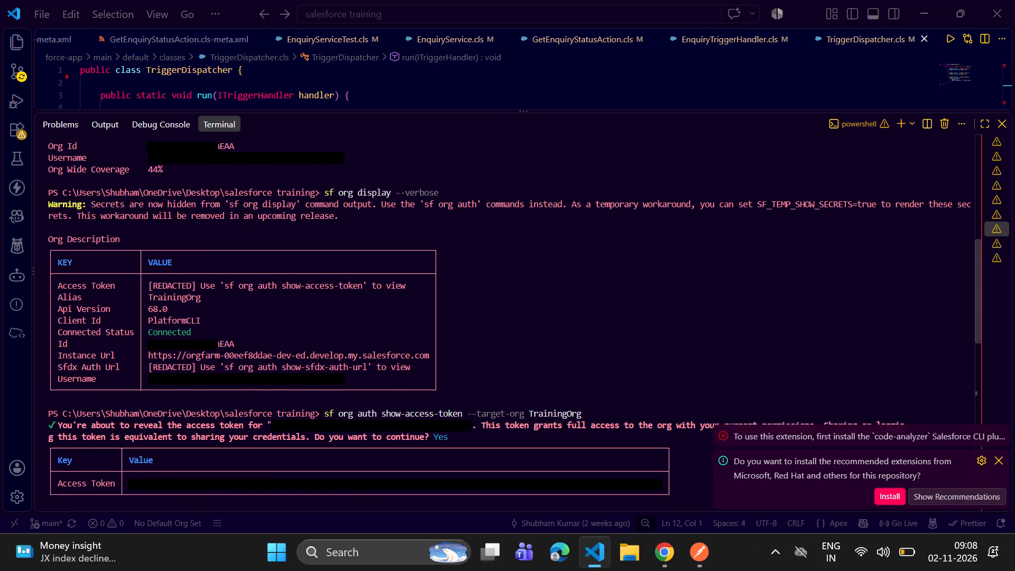
scroll(440, 198, "down", 4)
scroll(449, 510, "down", 2)
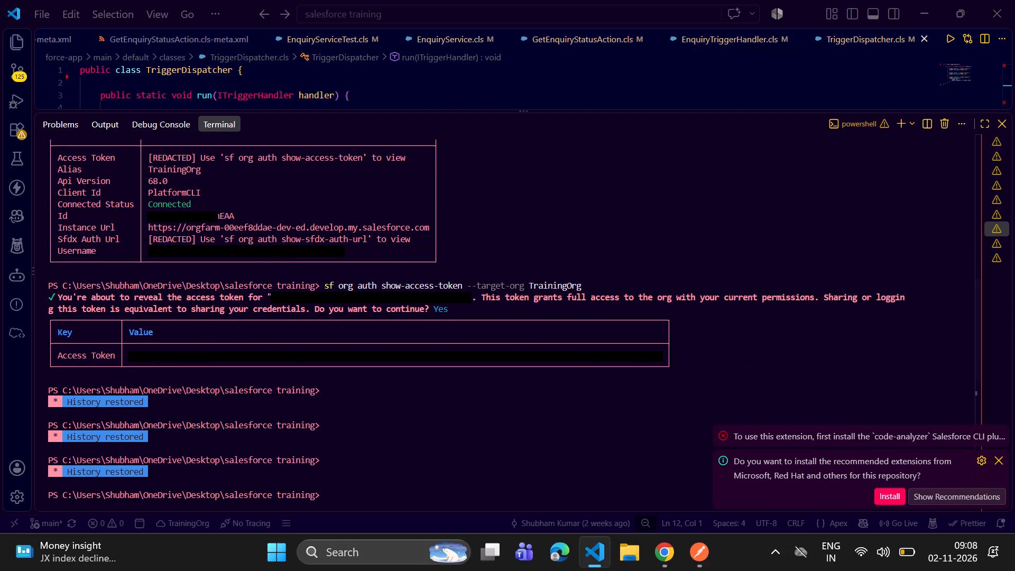
scroll(403, 428, "down", 5)
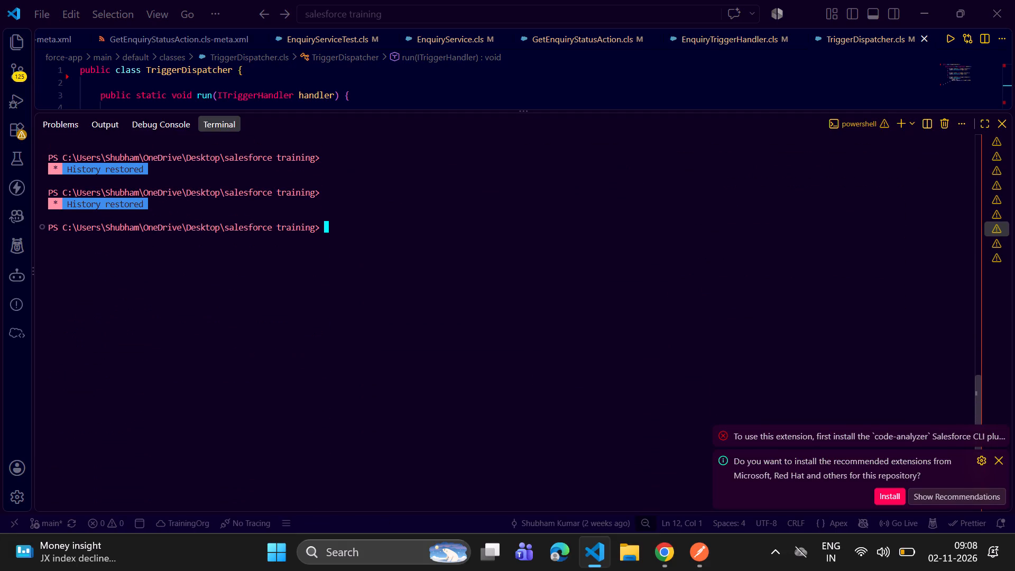
key("ctrl+v")
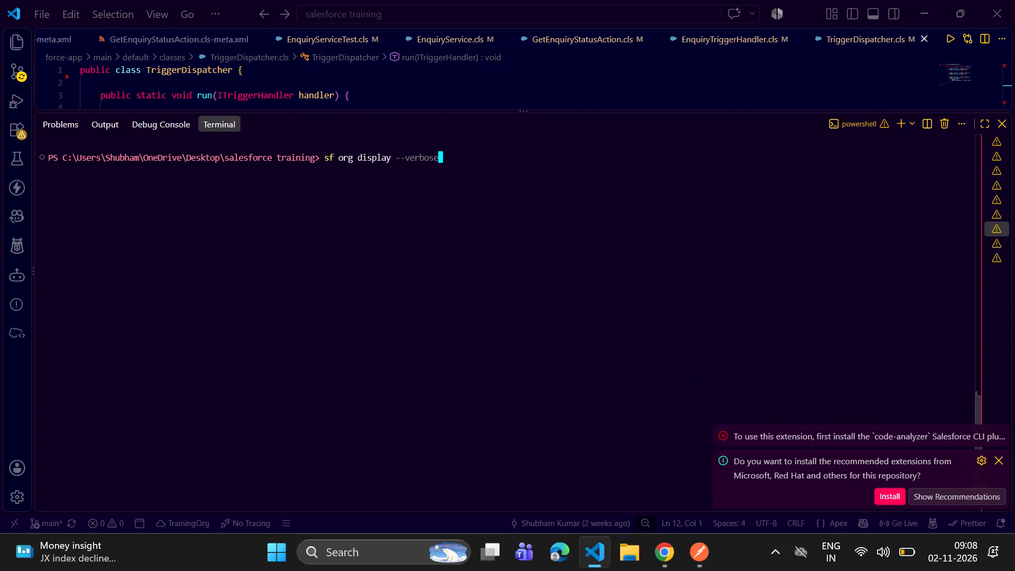
key("Return")
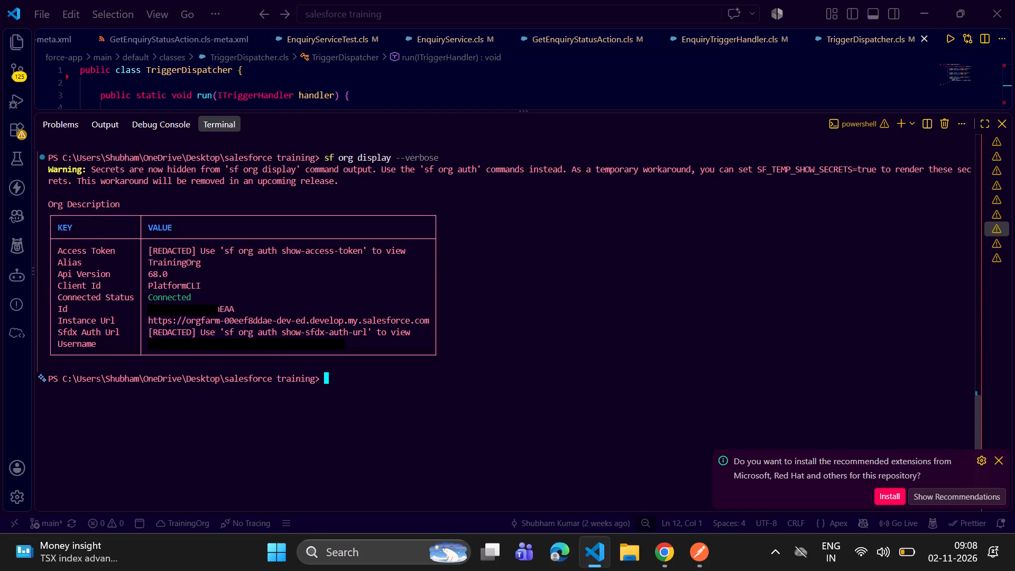
Copy and rerun the earlier sf org auth show-access-token --target-org TrainingOrg command, agreeing to reveal the token.
scroll(404, 284, "up", 8)
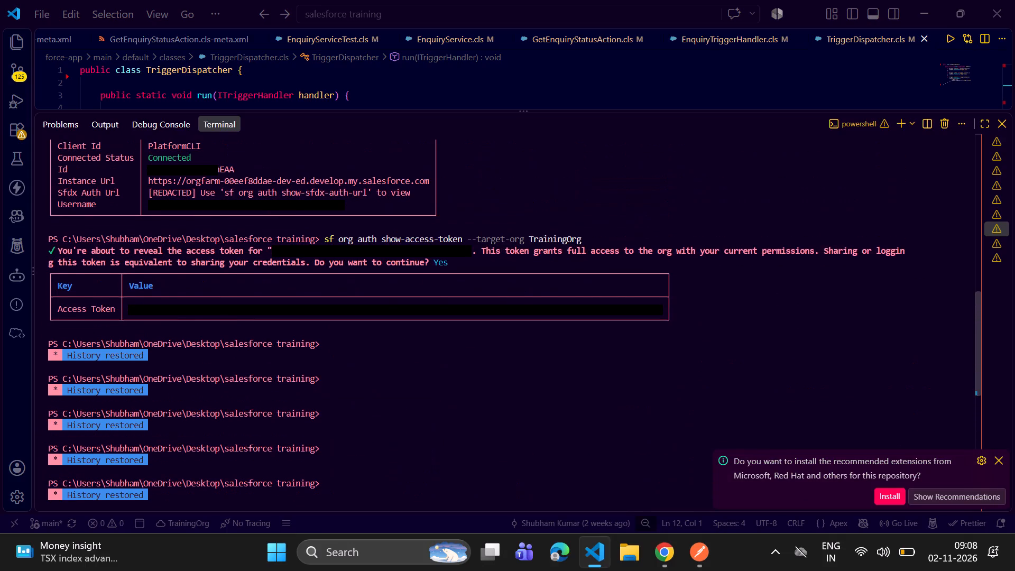
scroll(404, 284, "up", 1)
left_click_drag(324, 236, 503, 235)
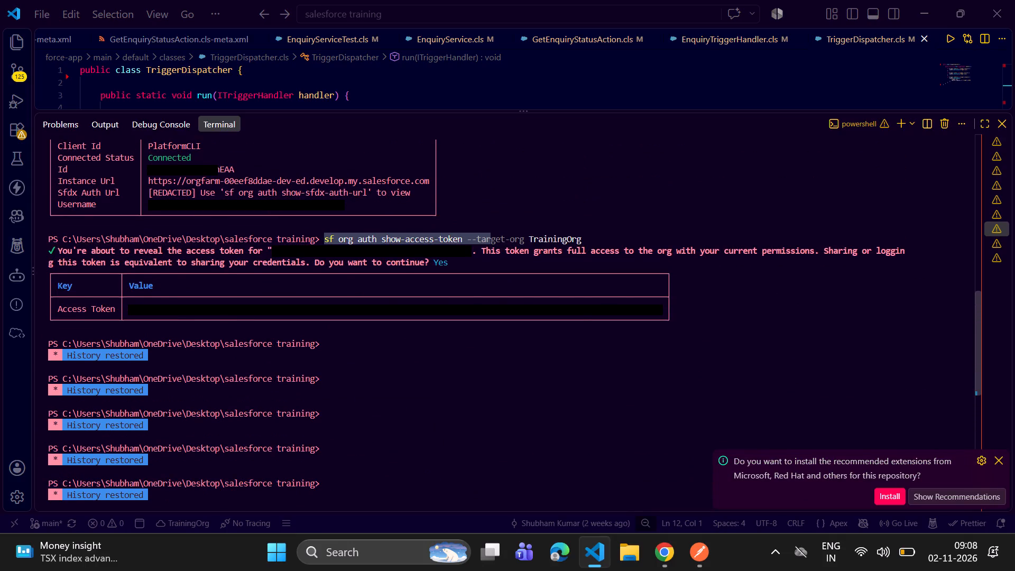
left_click_drag(503, 235, 579, 242)
key("ctrl+c")
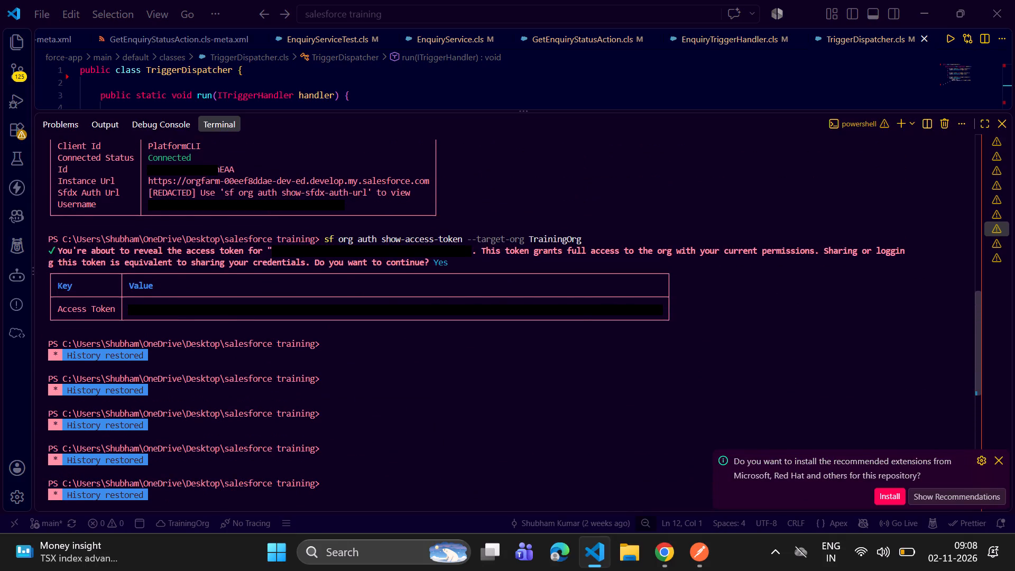
scroll(638, 273, "down", 8)
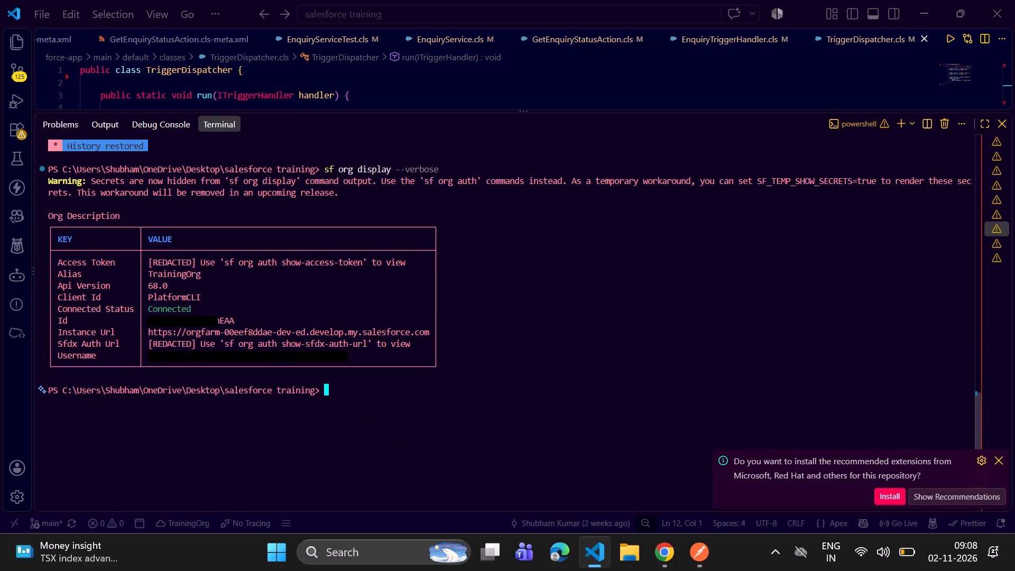
scroll(638, 273, "down", 1)
left_click(345, 376)
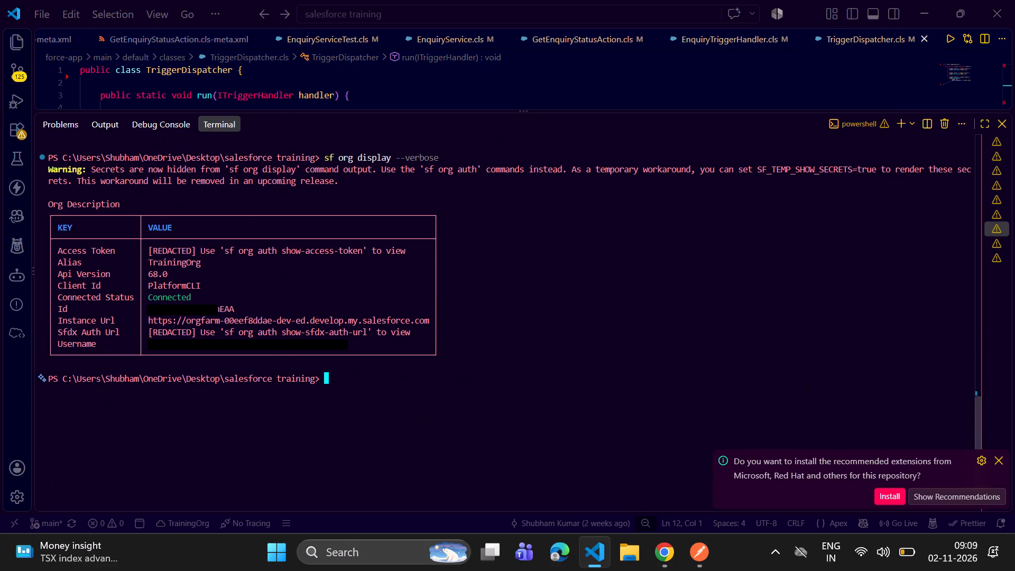
key("ctrl+v")
key("Return")
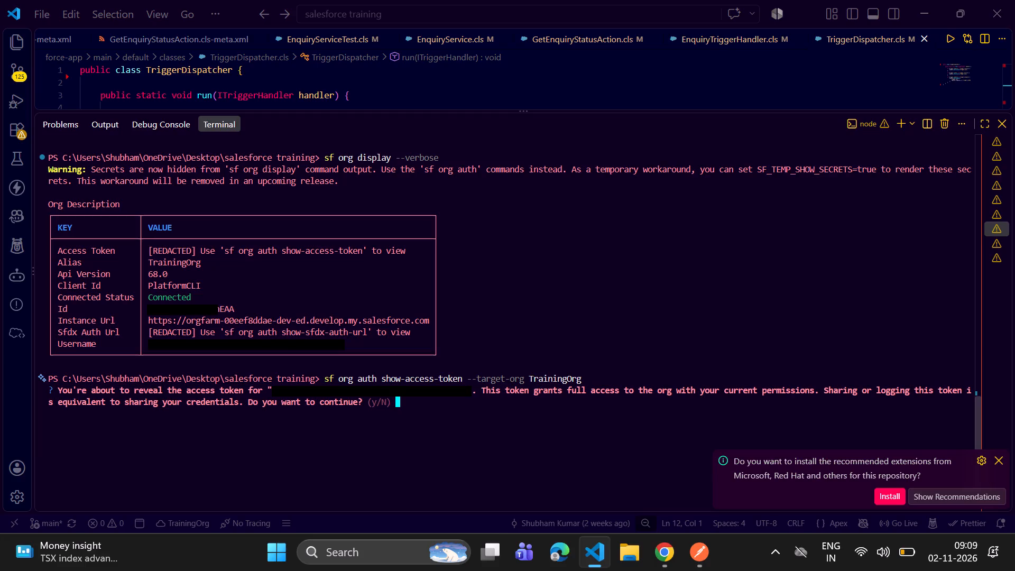
key("y")
key("Return")
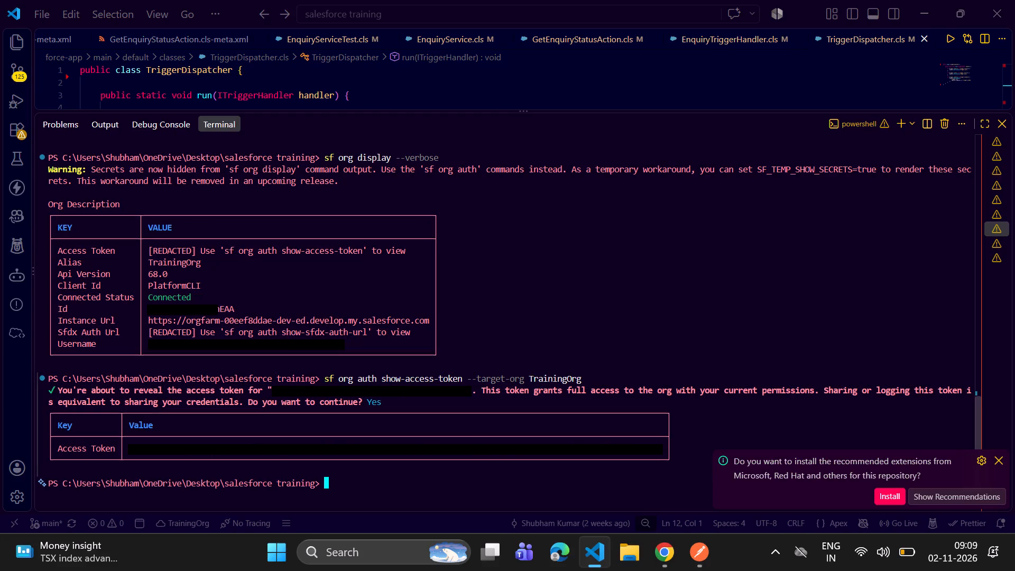
Copy the full access token value from the terminal output and switch to Postman.
left_click_drag(130, 446, 703, 446)
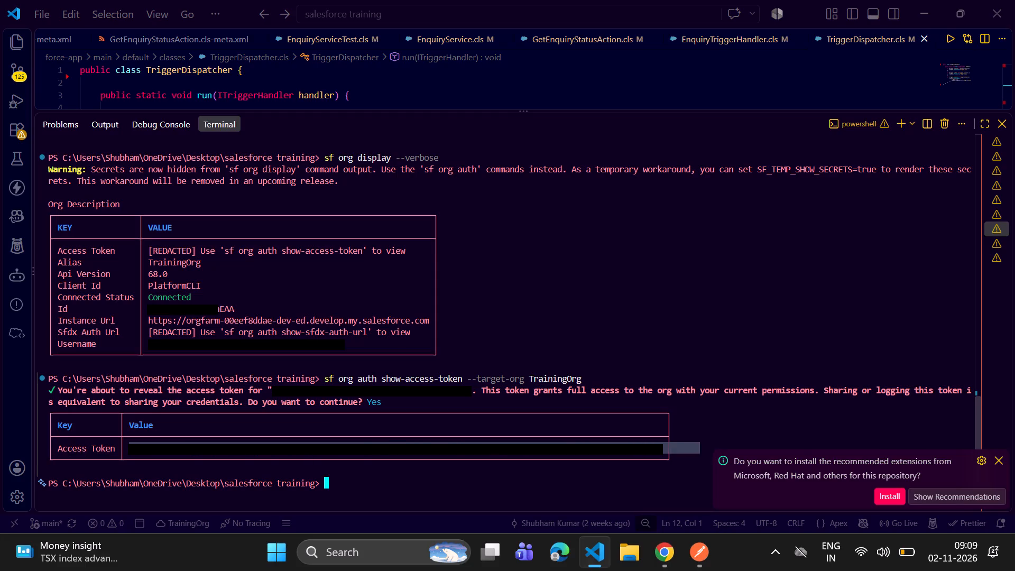
left_click_drag(703, 446, 662, 446)
left_click_drag(662, 446, 662, 446)
key("ctrl+c")
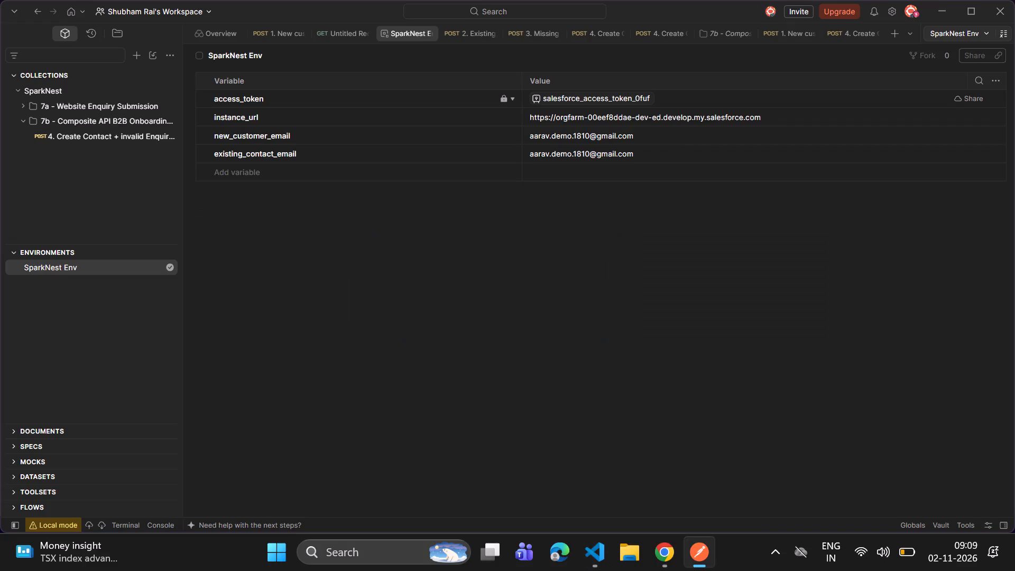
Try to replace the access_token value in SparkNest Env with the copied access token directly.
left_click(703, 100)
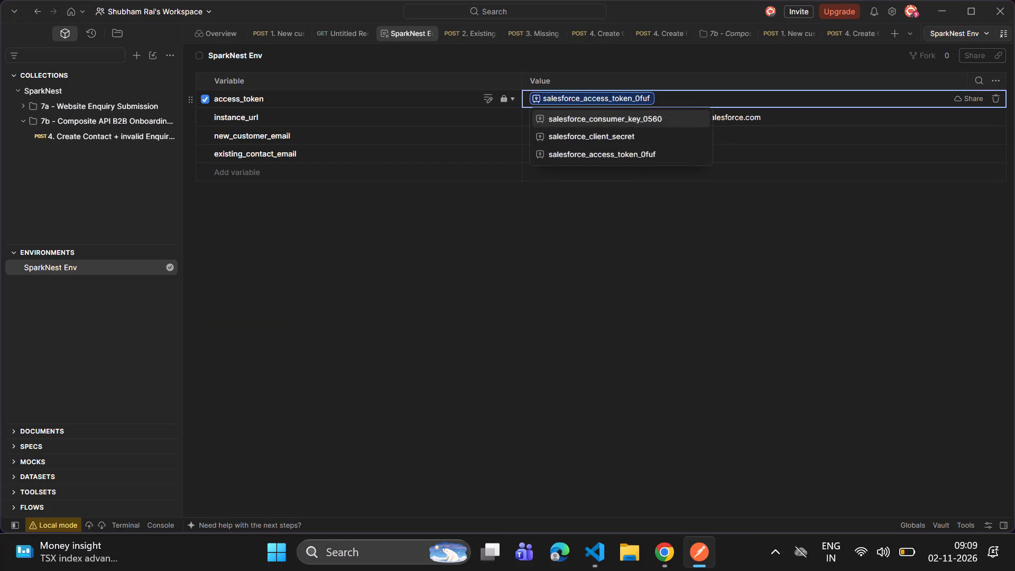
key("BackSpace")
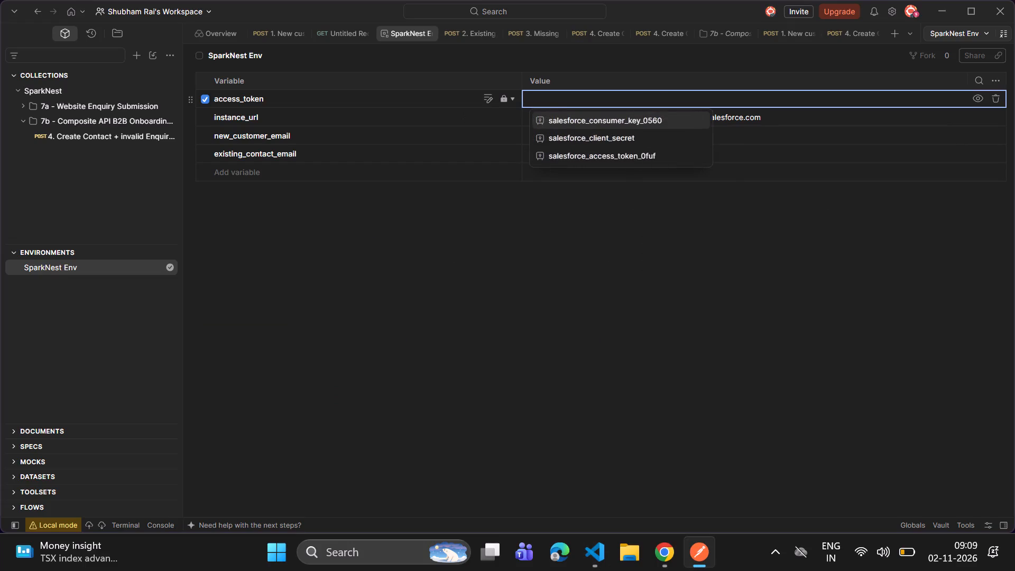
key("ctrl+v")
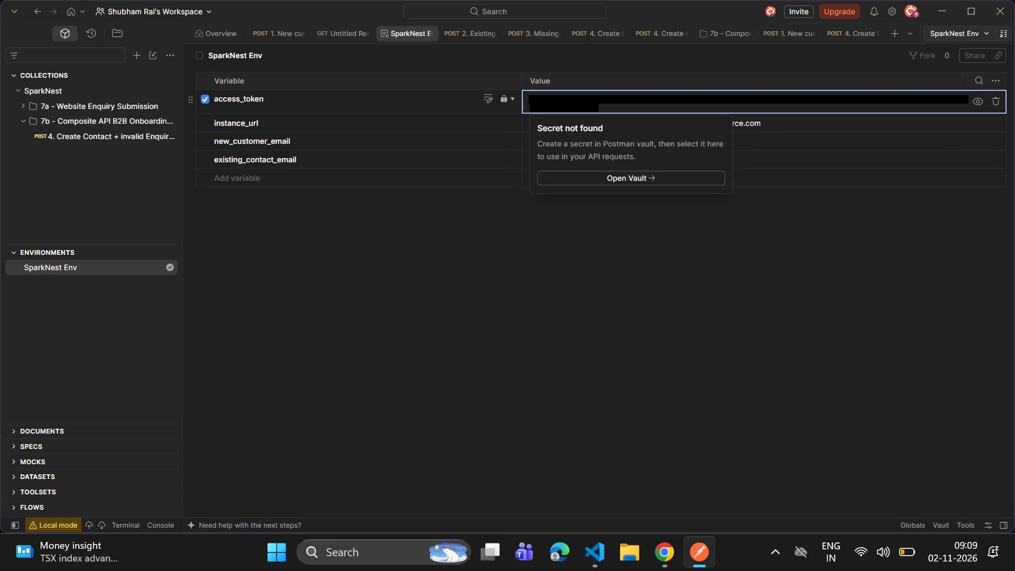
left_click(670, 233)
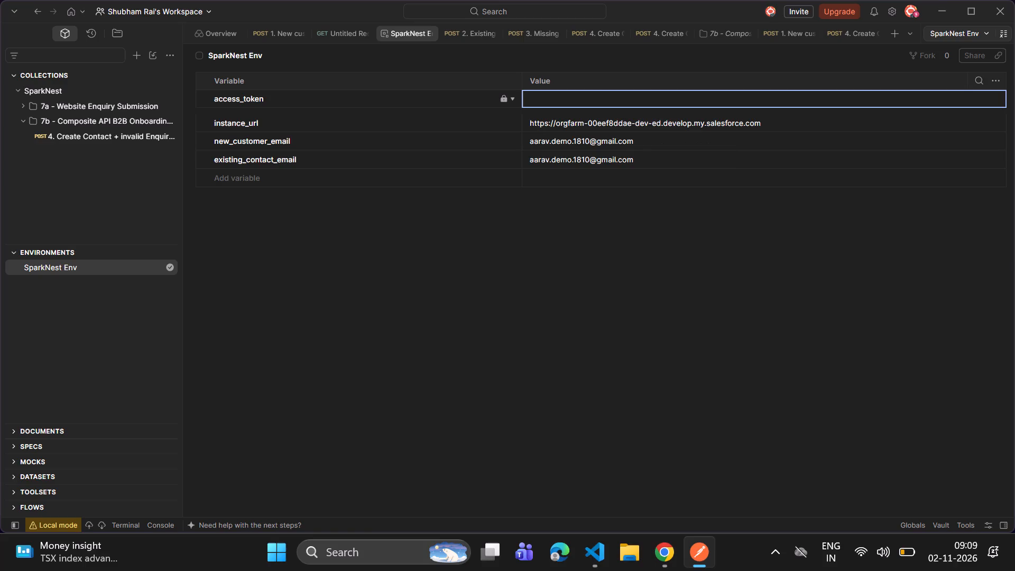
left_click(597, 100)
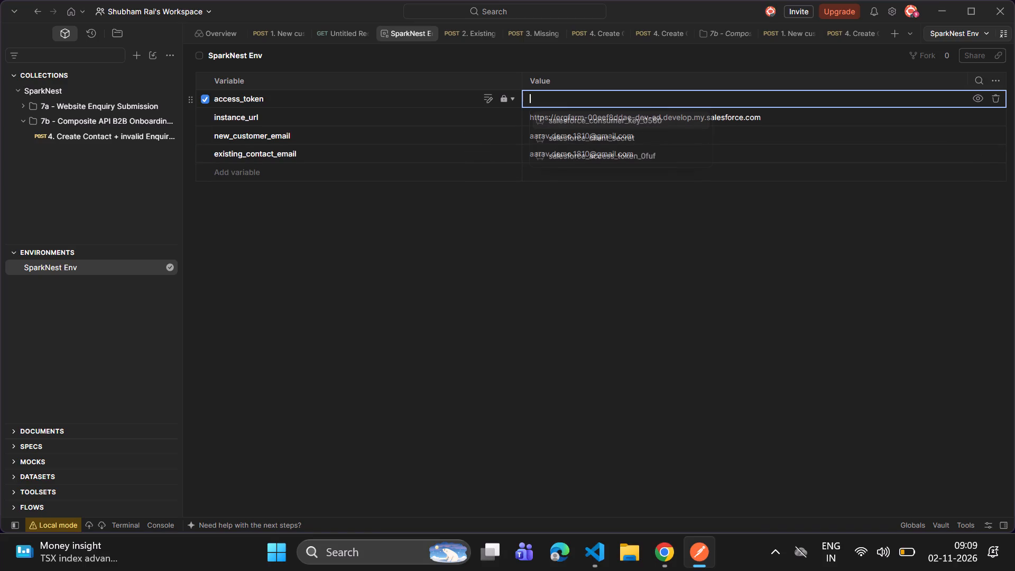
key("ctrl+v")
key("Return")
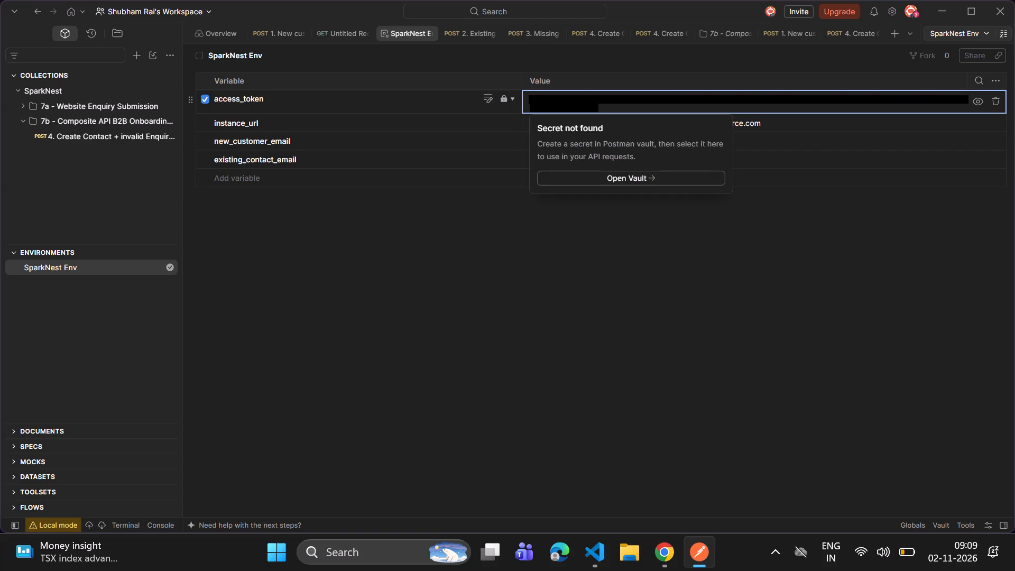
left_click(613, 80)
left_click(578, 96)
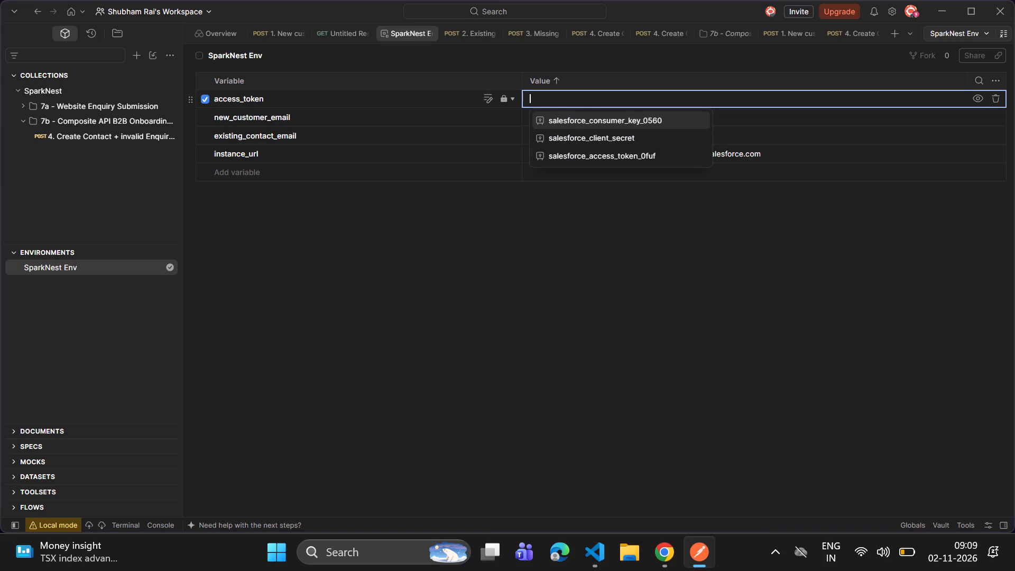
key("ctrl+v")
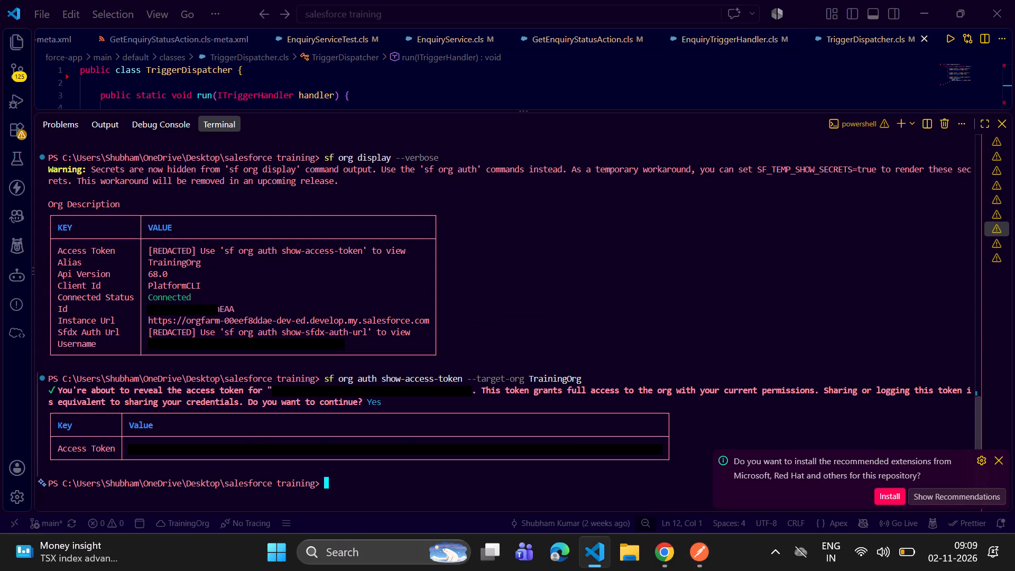
Copy the access token value again from the show-access-token output in the Visual Studio Code terminal.
left_click_drag(128, 447, 632, 470)
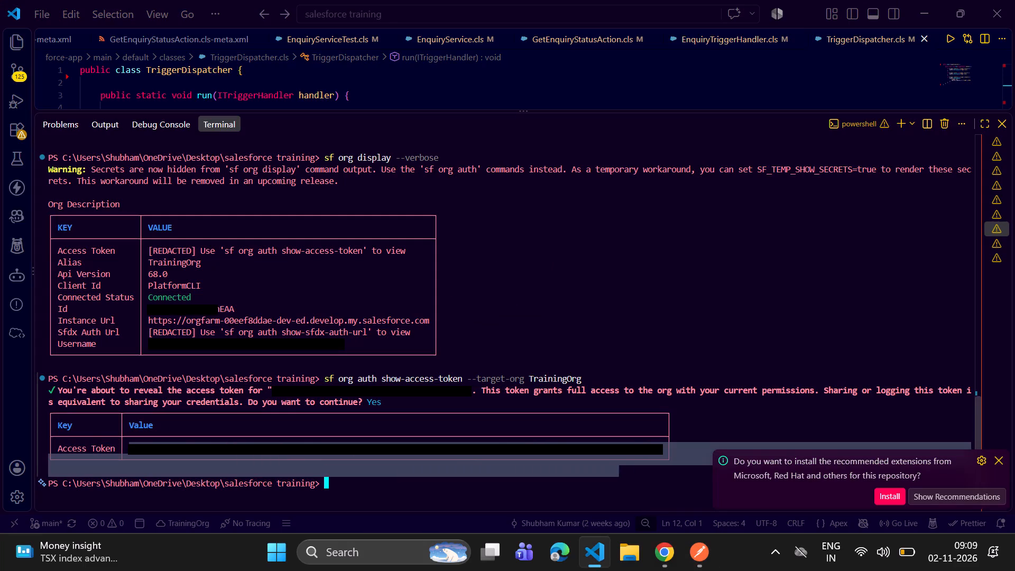
left_click_drag(632, 470, 660, 451)
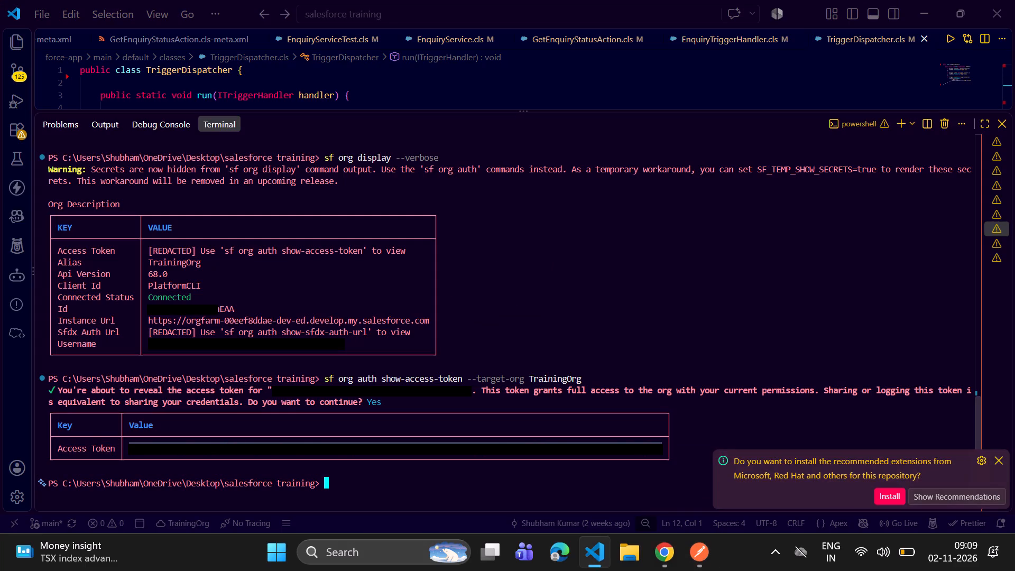
key("ctrl+c")
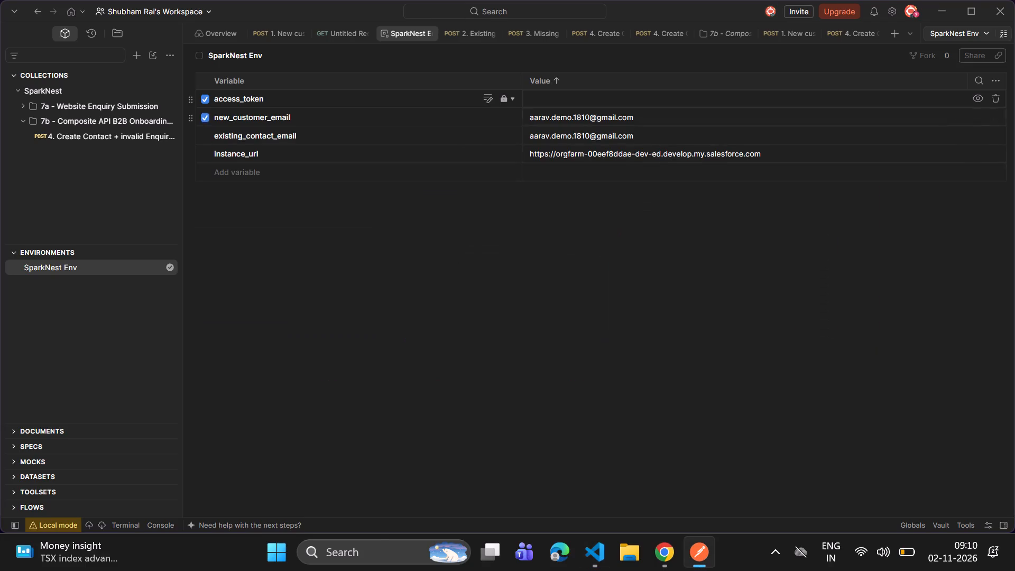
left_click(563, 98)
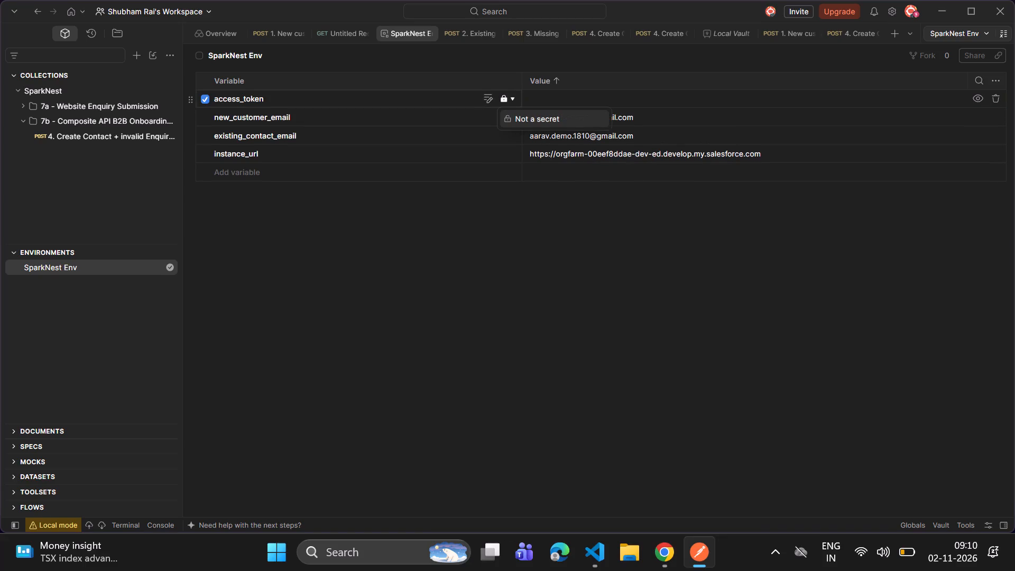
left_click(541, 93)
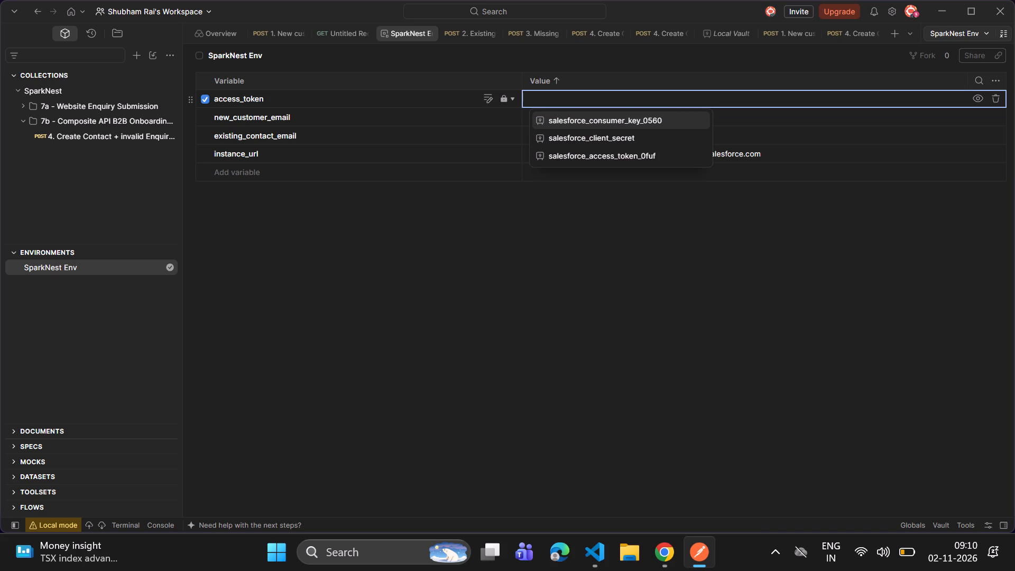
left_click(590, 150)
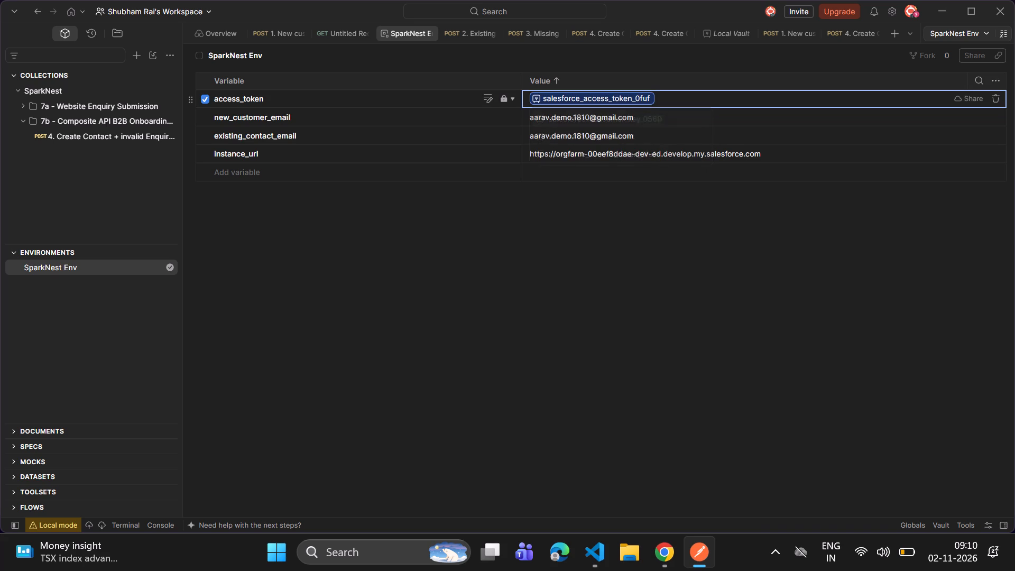
Replace the value of the salesforce_access_token_0fuf secret in the Local Vault with the copied access token.
left_click(633, 101)
left_click(661, 98)
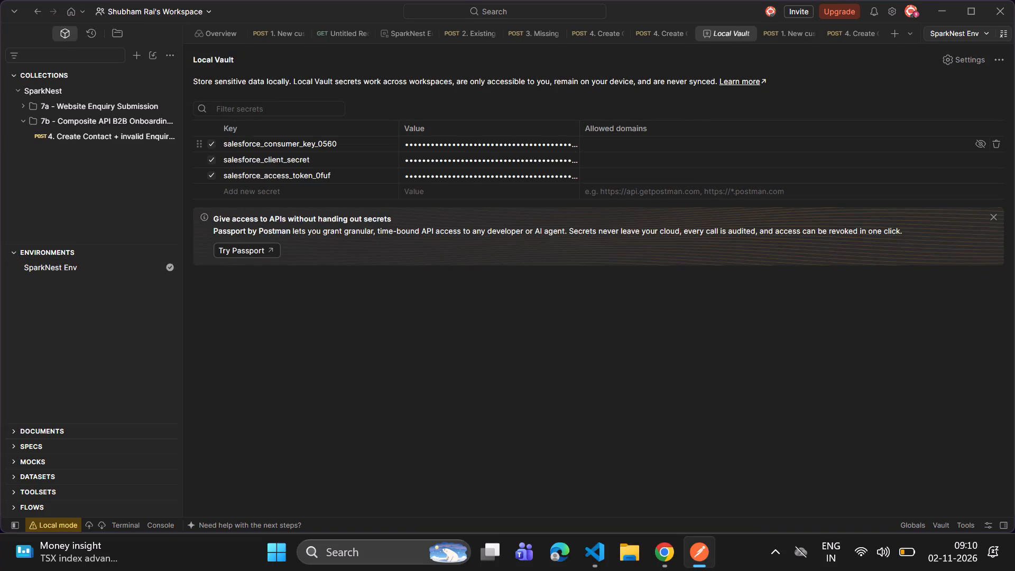
left_click(454, 174)
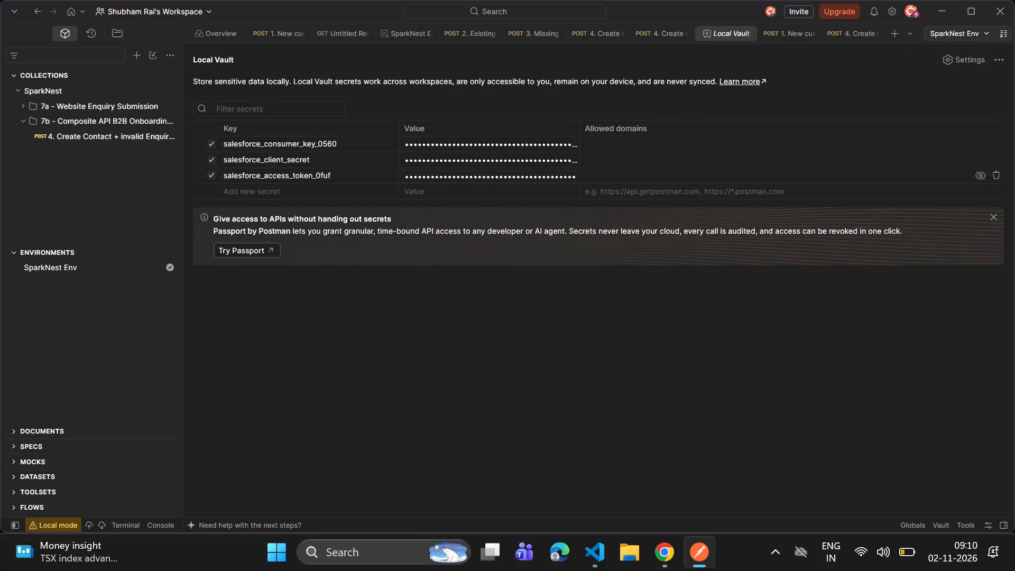
key("ctrl+a")
key("BackSpace")
key("super+v")
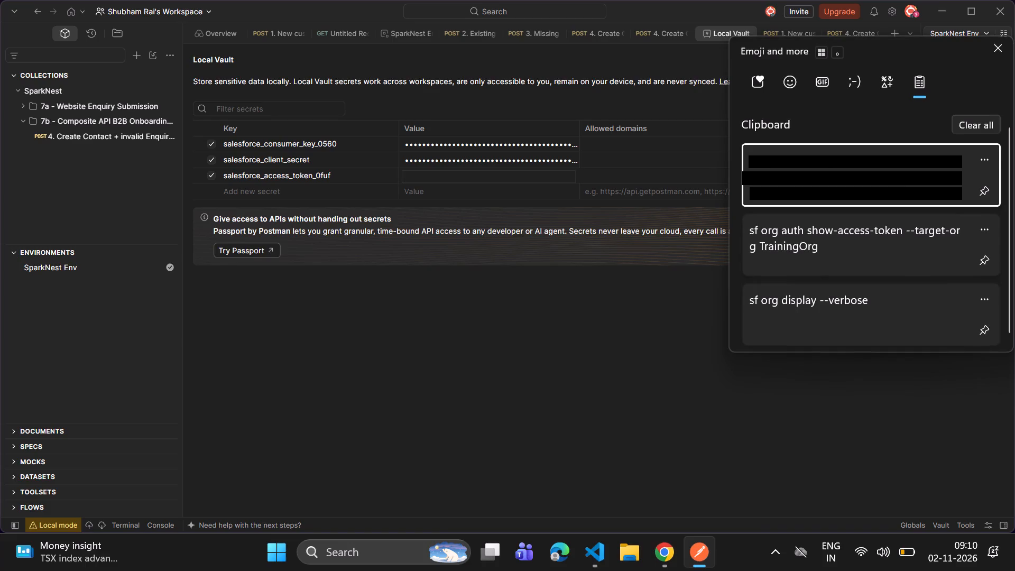
left_click(818, 180)
key("ctrl+v")
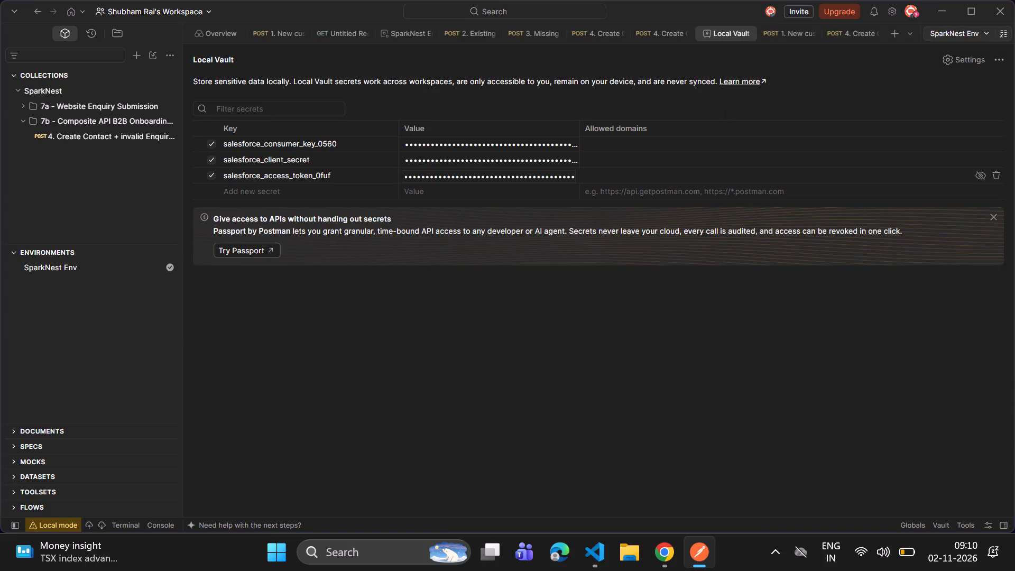
key("Return")
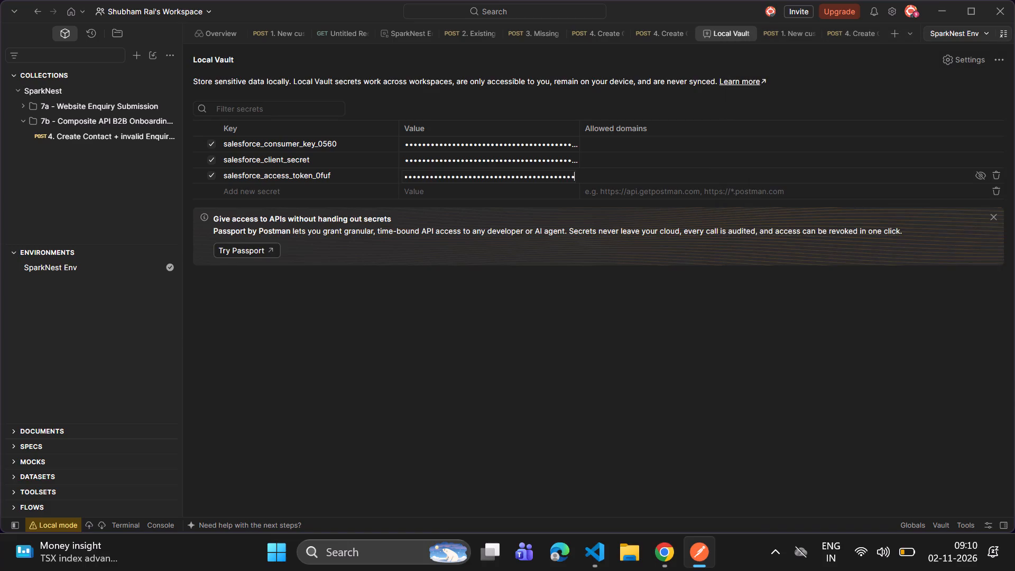
left_click(566, 317)
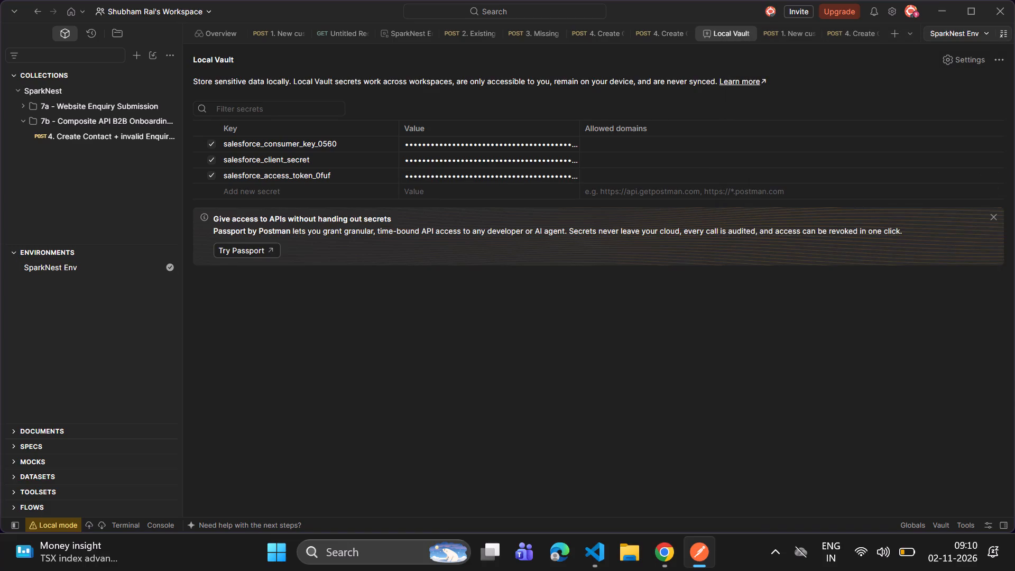
Set the access_token variable in SparkNest Env to the vault secret salesforce_access_token_0fuf and save the environment.
left_click(51, 270)
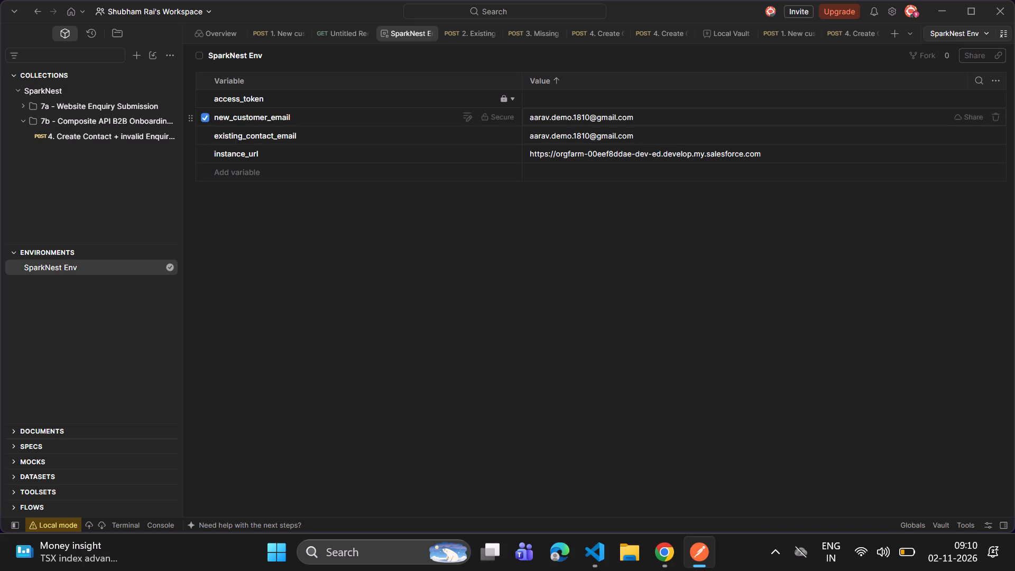
left_click(569, 104)
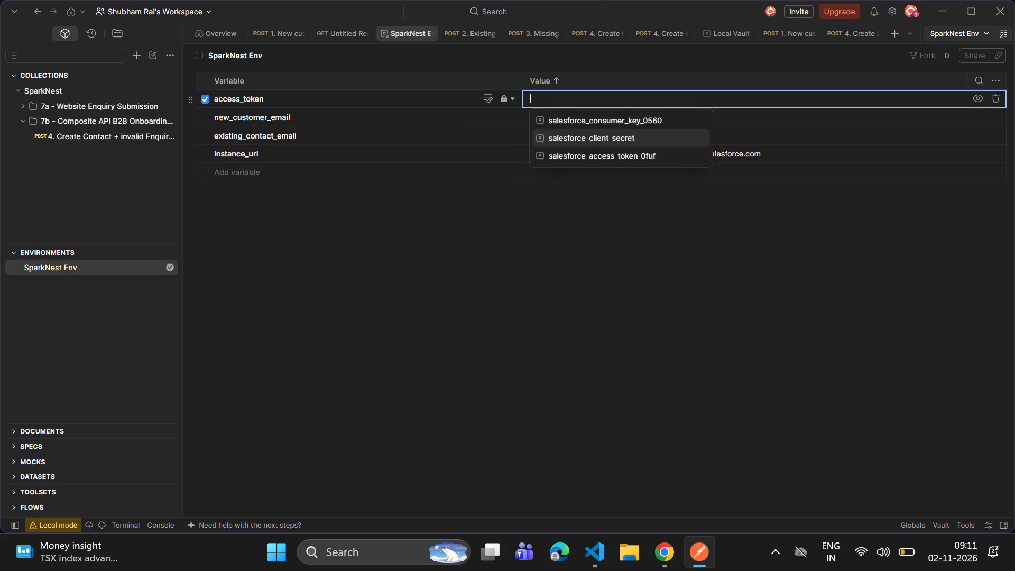
left_click(619, 151)
left_click(537, 223)
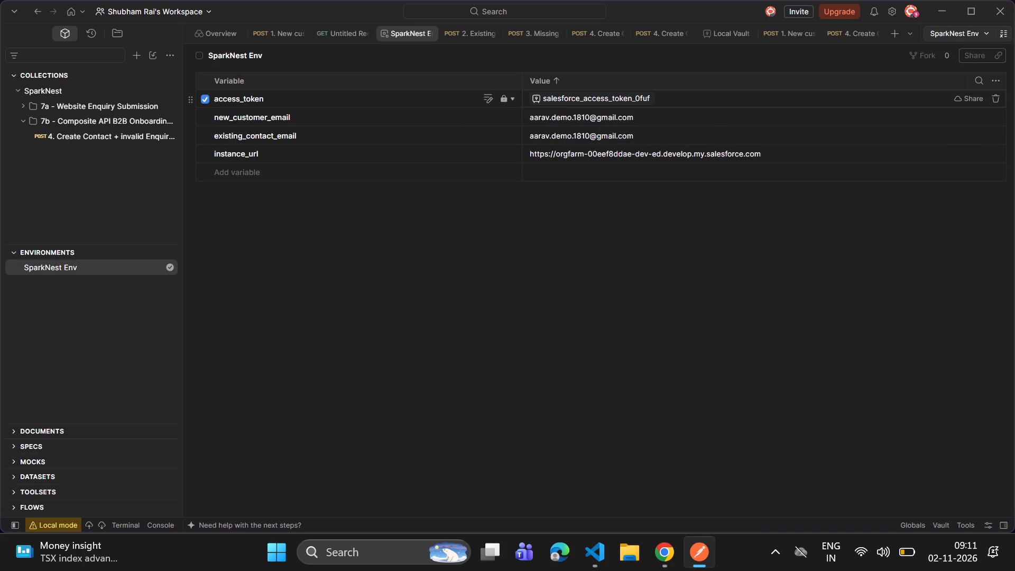
key("ctrl+s")
left_click(432, 305)
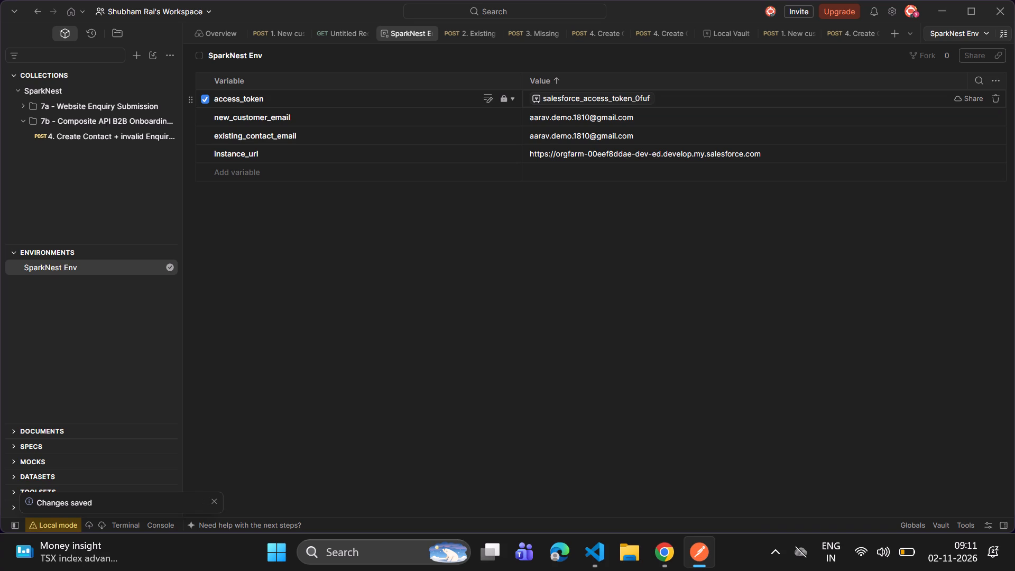
Open the request "1. New customer - create Contact + Enquiry" in the 7a - Website Enquiry Submission folder.
left_click(94, 106)
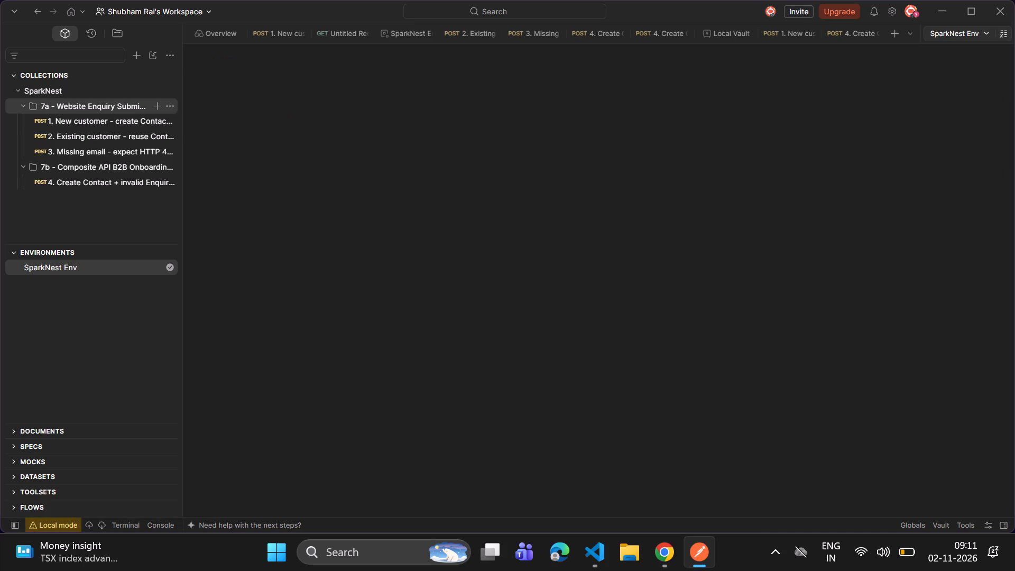
left_click(91, 118)
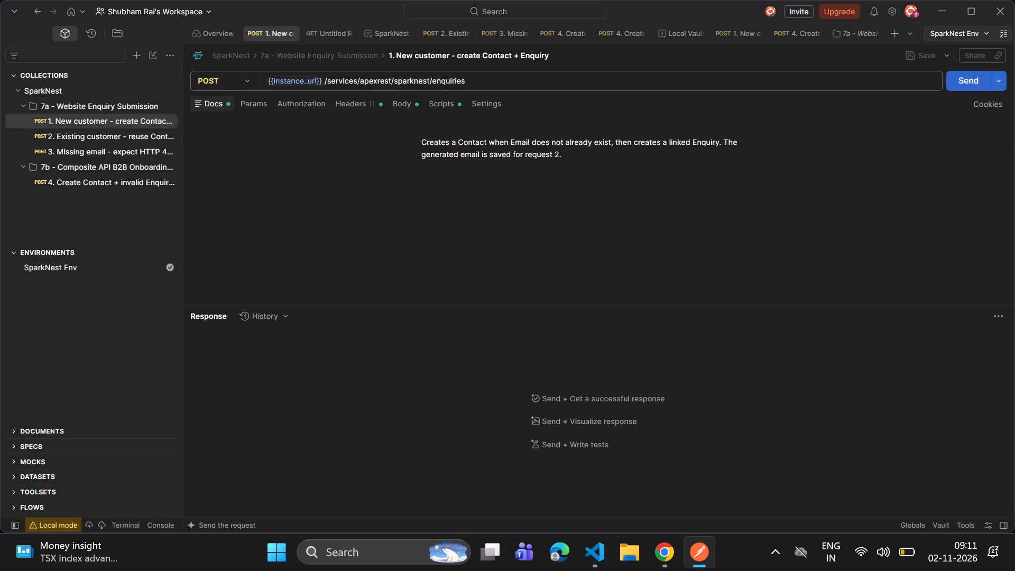
scroll(545, 223, "up", 1)
scroll(545, 223, "down", 1)
scroll(545, 223, "up", 1)
Review the body, scripts and headers of the request "1. New customer - create Contact + Enquiry" and send it.
left_click(399, 102)
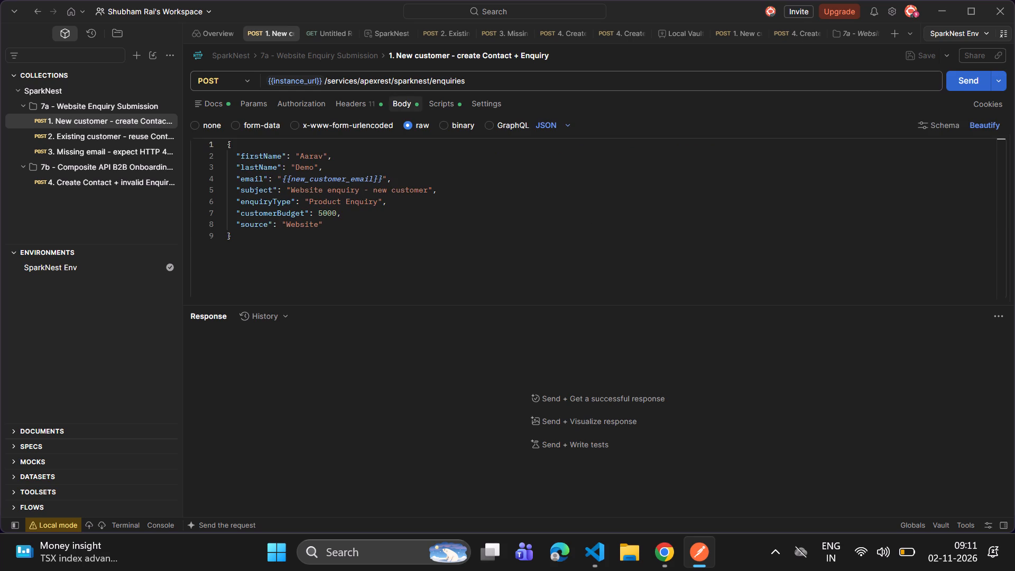
left_click(452, 104)
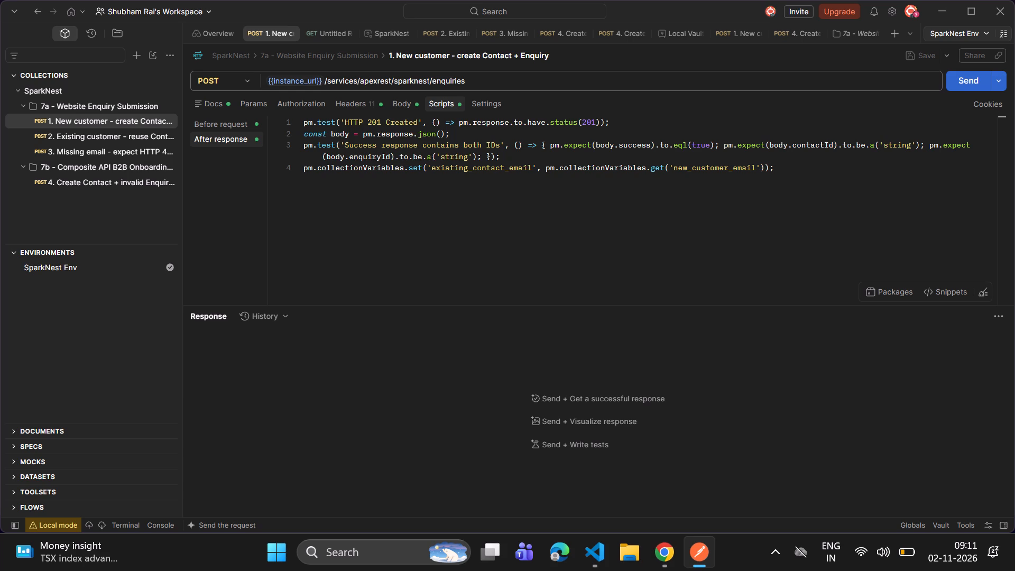
left_click(363, 100)
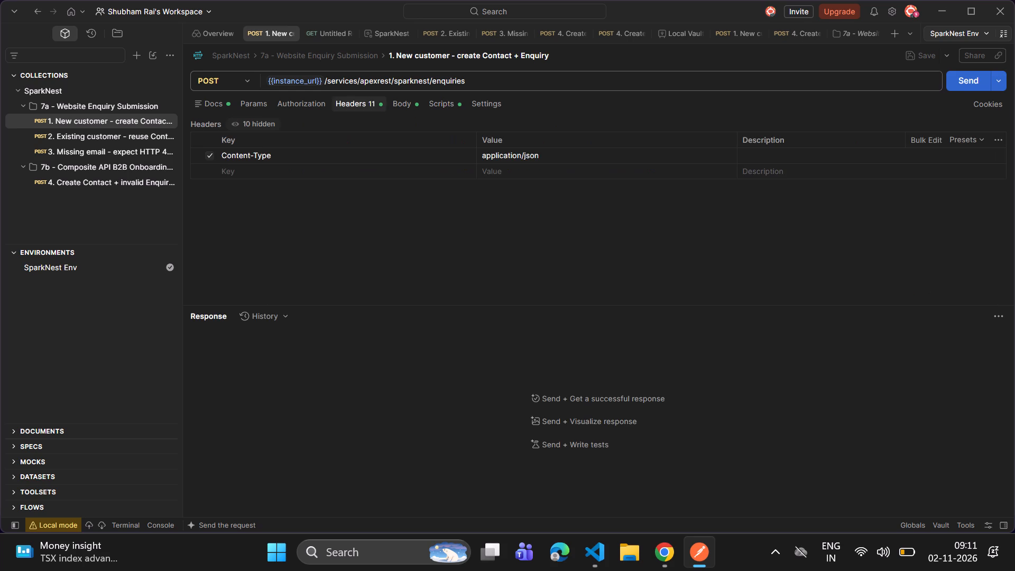
left_click(396, 102)
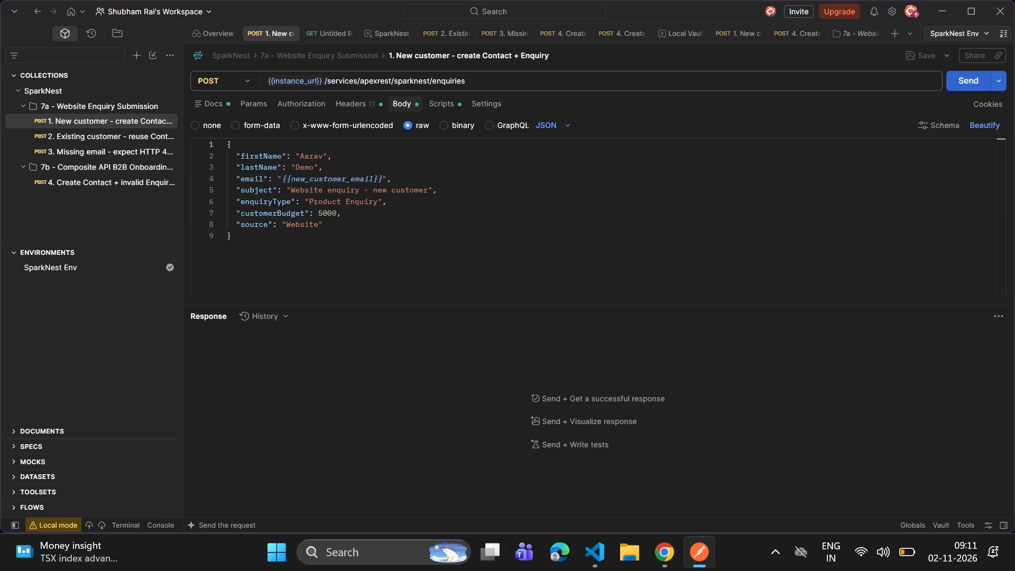
scroll(441, 169, "up", 3)
scroll(441, 169, "down", 2)
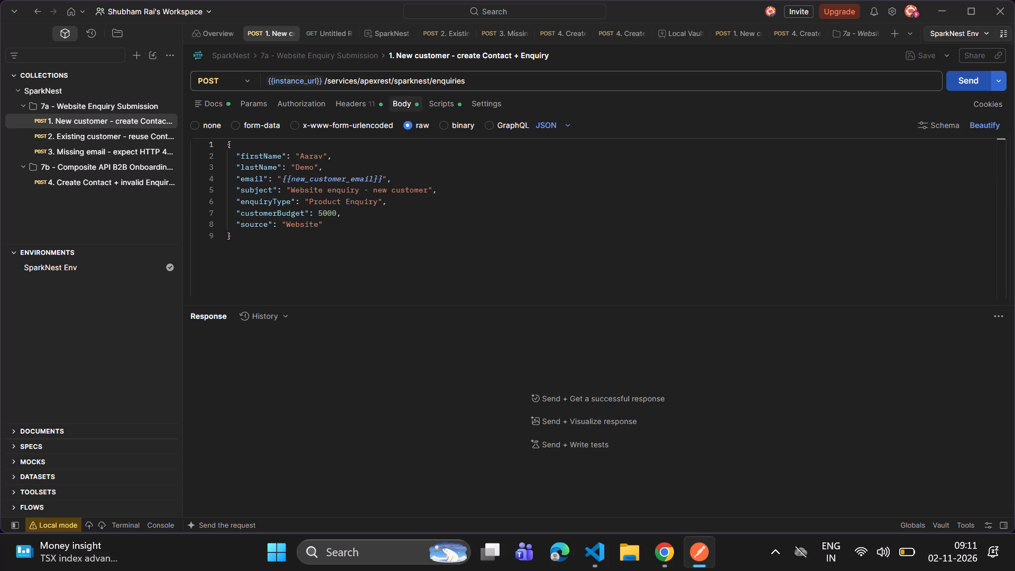
left_click(966, 81)
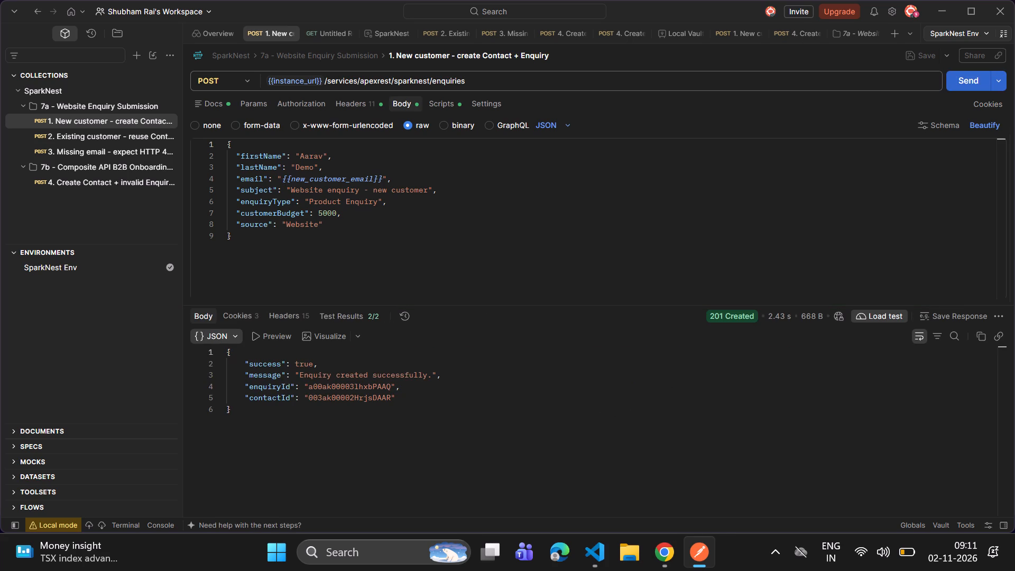
Send the request "2. Existing customer - reuse Contact + create Enquiry" from the 7a - Website Enquiry Submission folder.
left_click(103, 136)
left_click(959, 88)
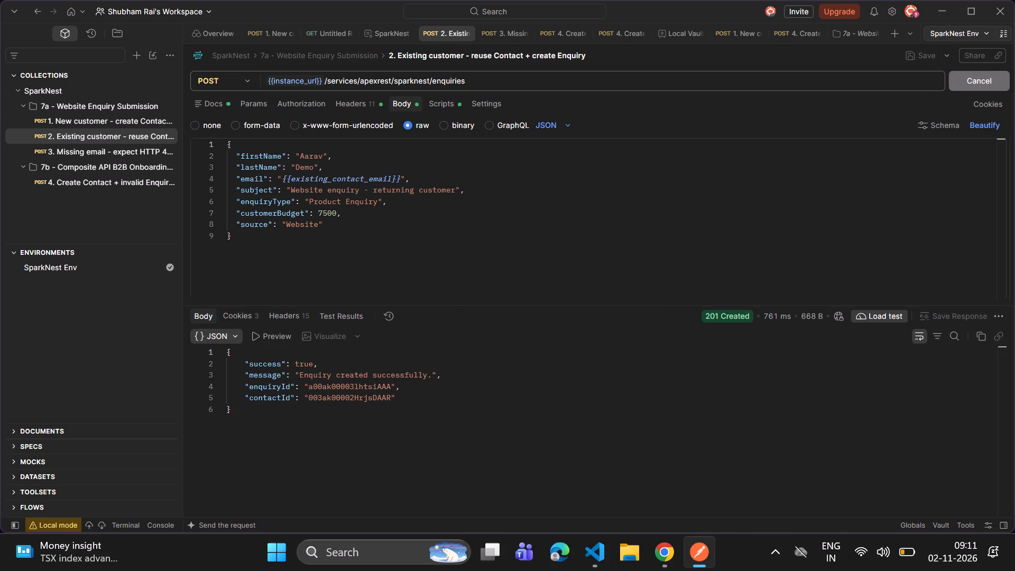
Send the request "3. Missing email - expect HTTP 400" from the 7a - Website Enquiry Submission folder.
left_click(133, 151)
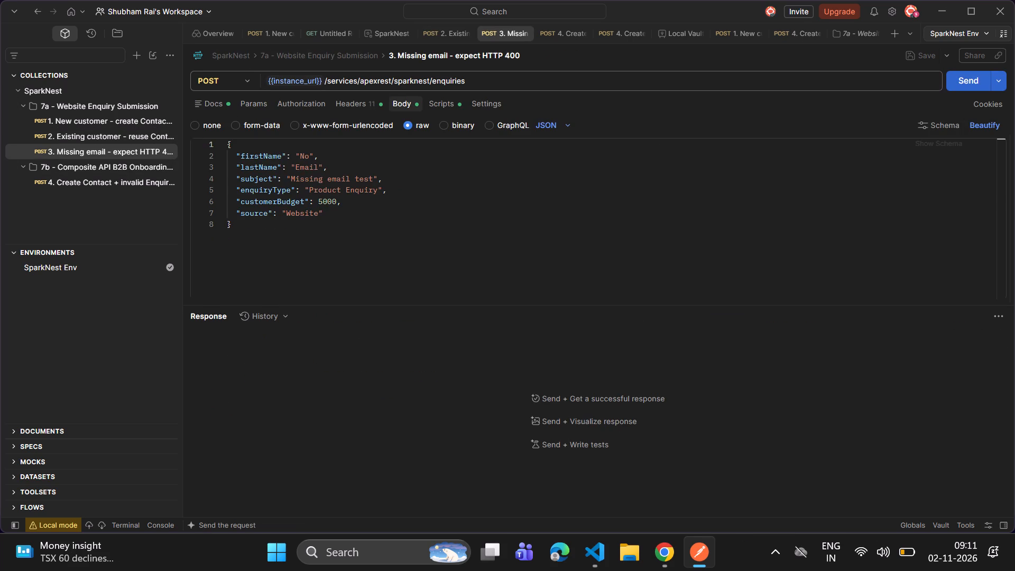
left_click(961, 85)
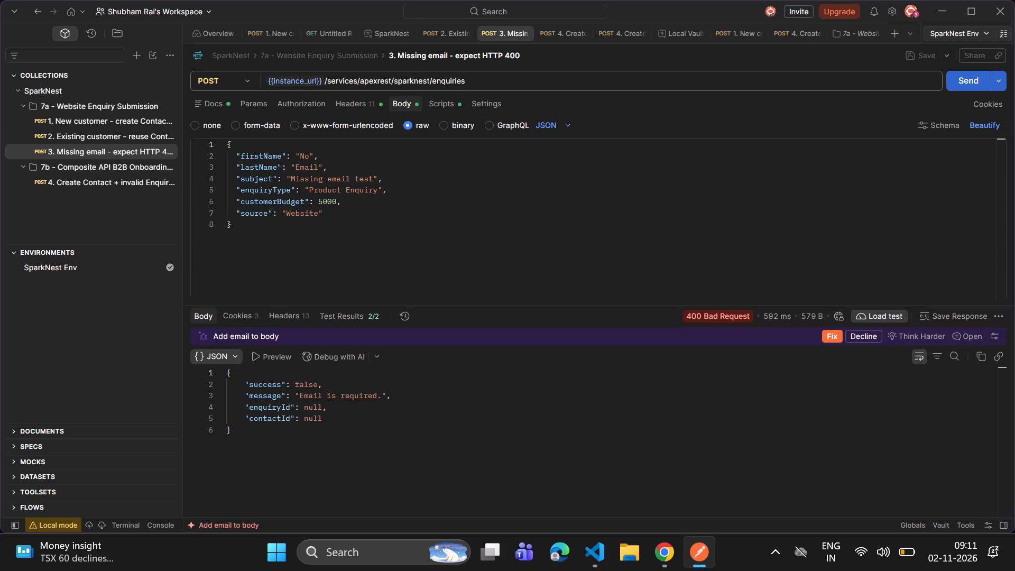
Send the request "4. Create Contact + invalid Enquiry - allOrNone rollback" in the 7b folder and look through its JSON response.
left_click(68, 180)
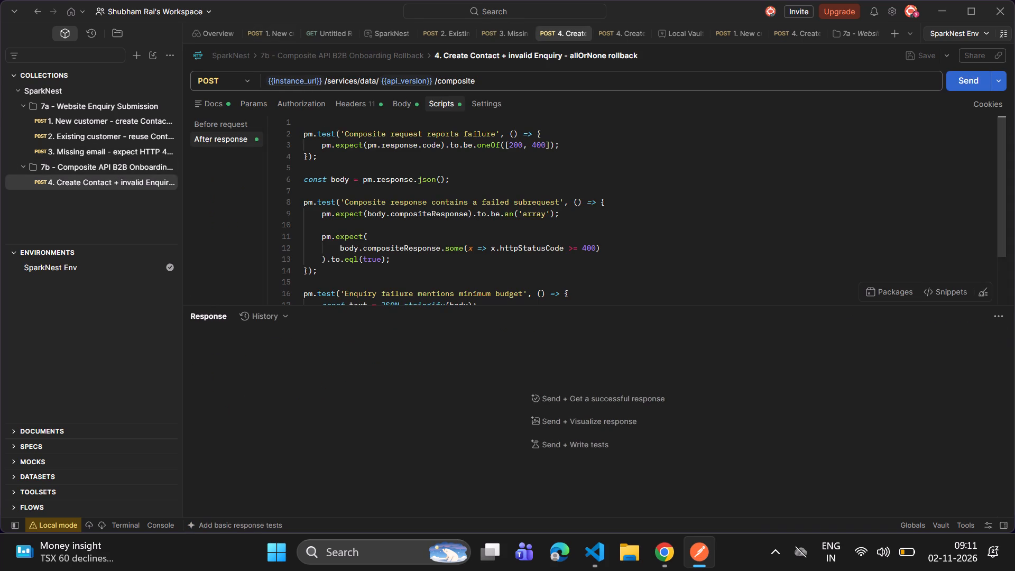
left_click(954, 85)
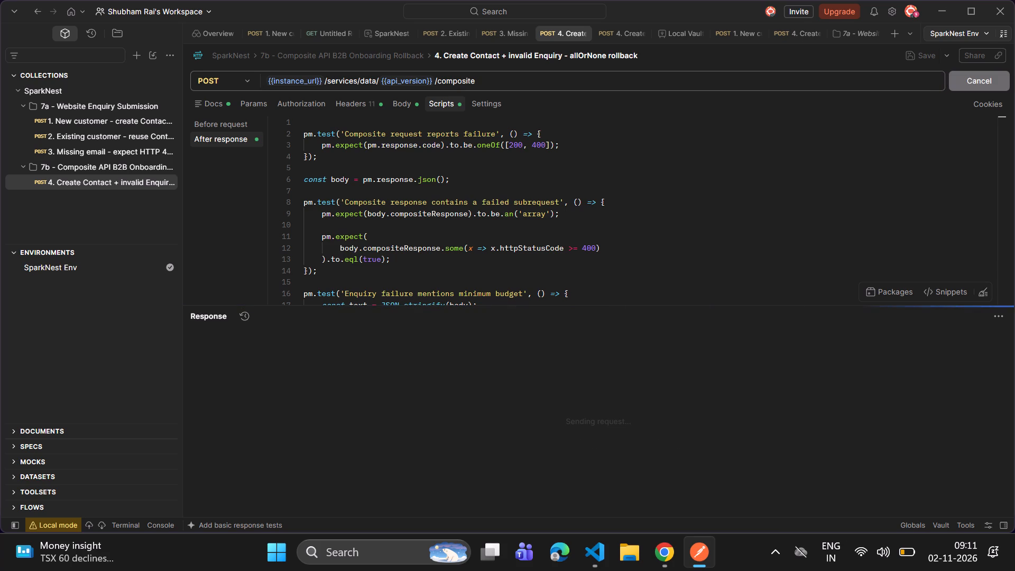
scroll(509, 468, "down", 2)
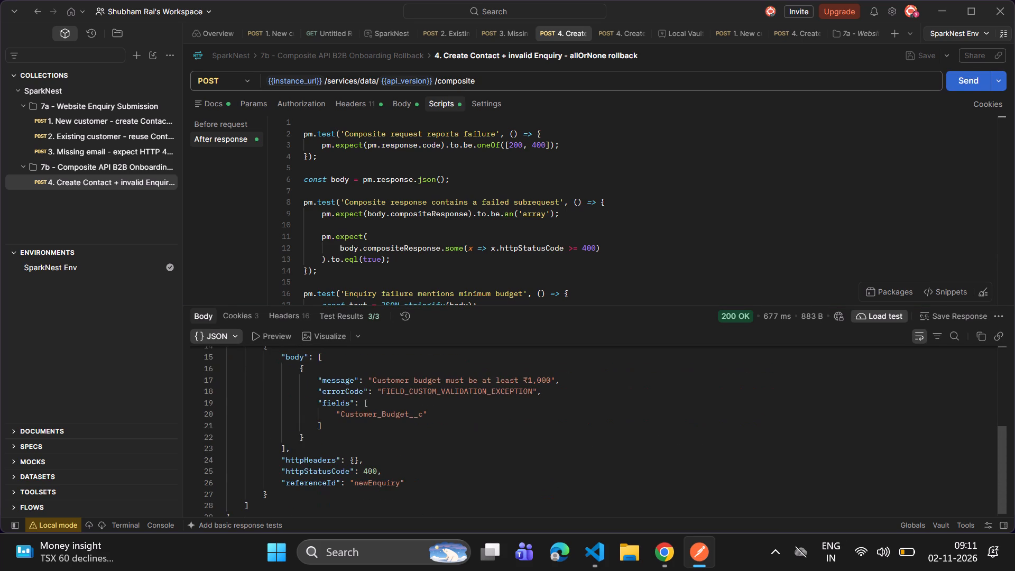
scroll(509, 468, "up", 4)
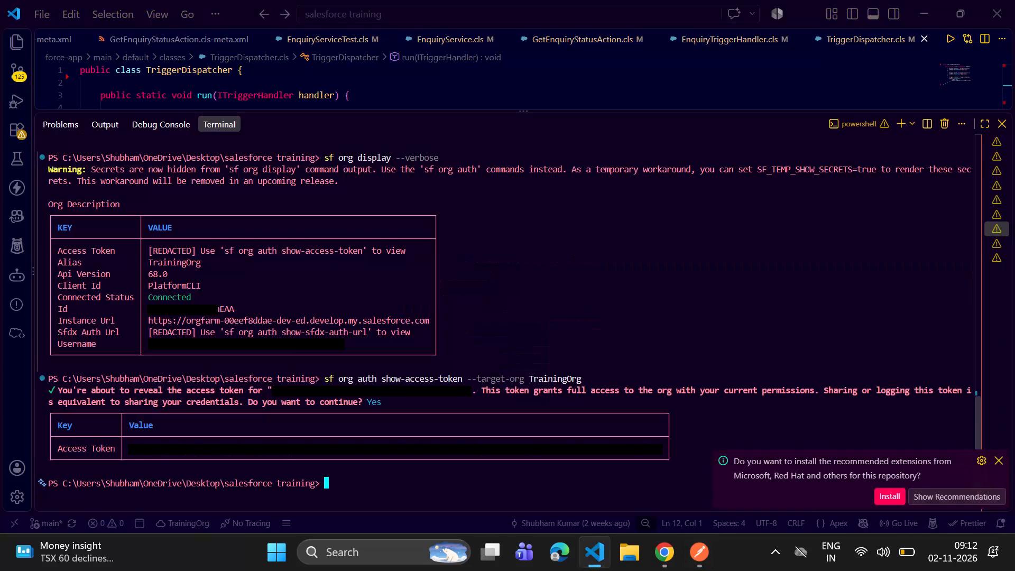
Switch to Visual Studio Code and shrink the terminal to show more of the TriggerDispatcher.cls code.
left_click_drag(574, 109, 595, 298)
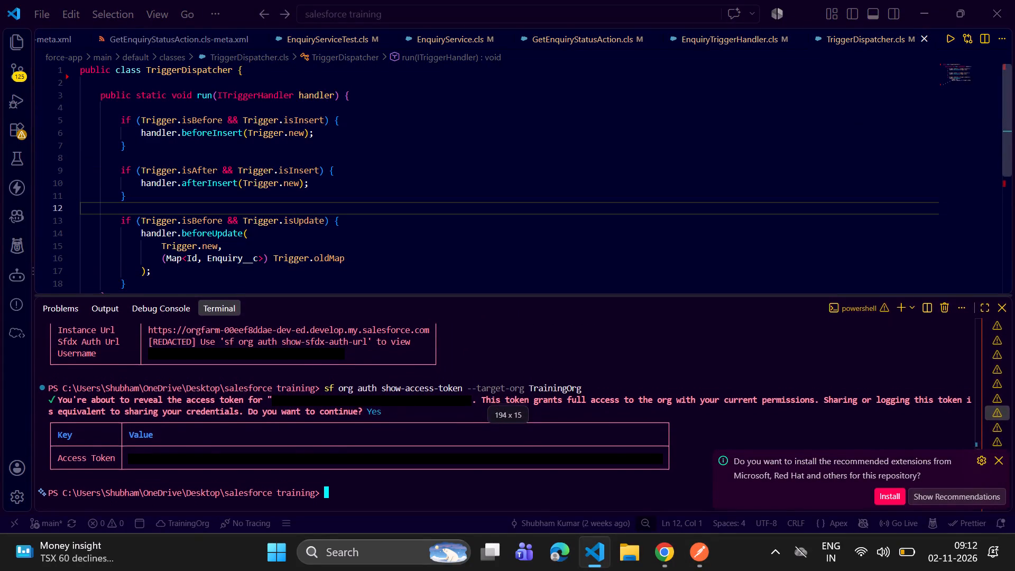
left_click_drag(595, 298, 595, 299)
left_click(511, 222)
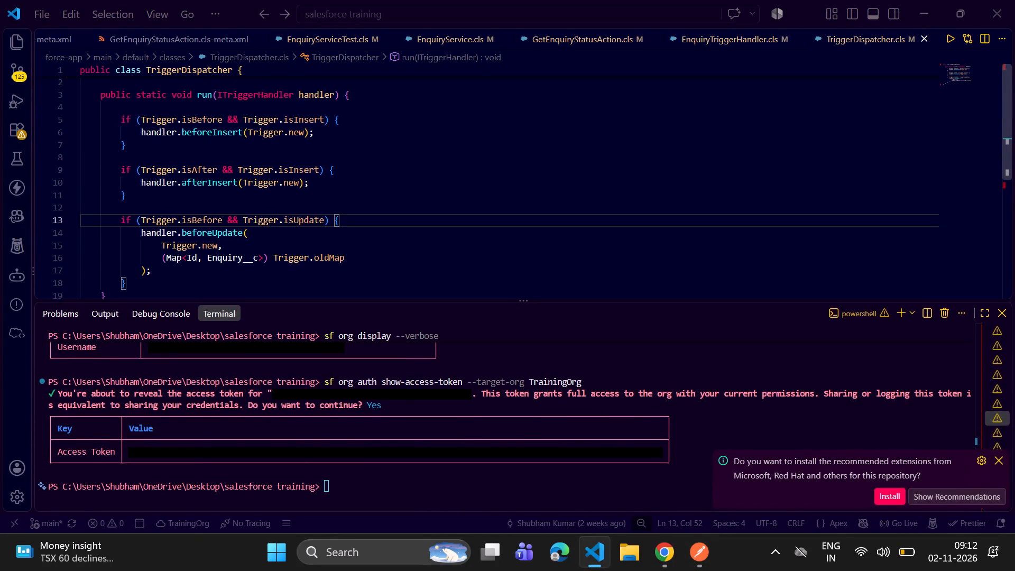
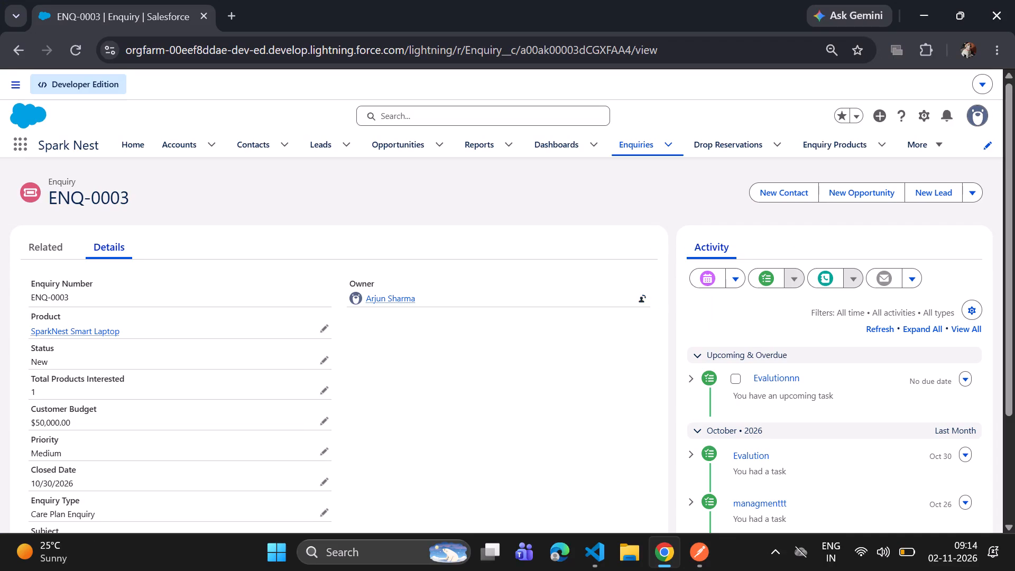
Switch from the current Chrome profile to the last one listed among the other Chrome profiles.
left_click(966, 57)
left_click(797, 383)
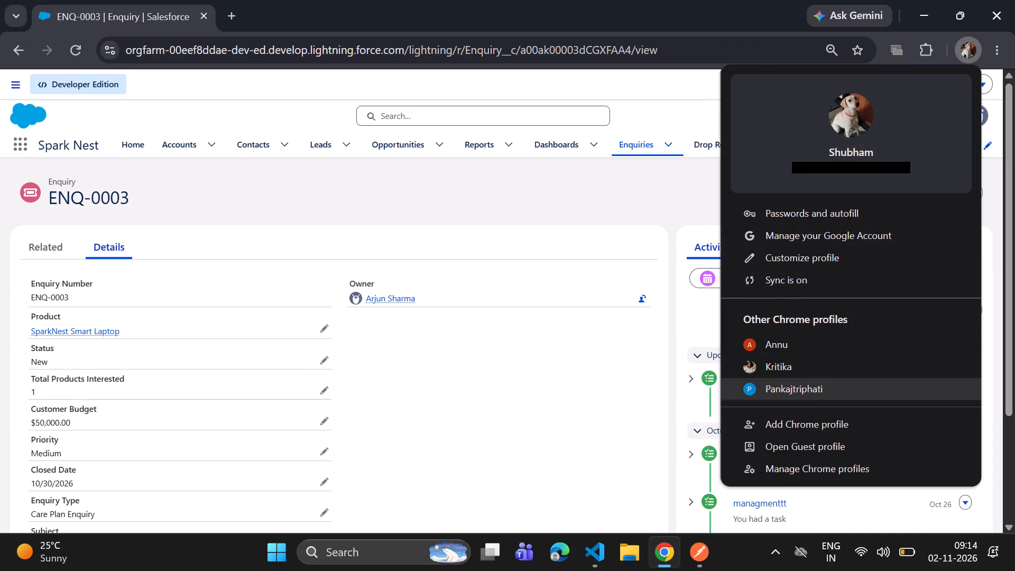
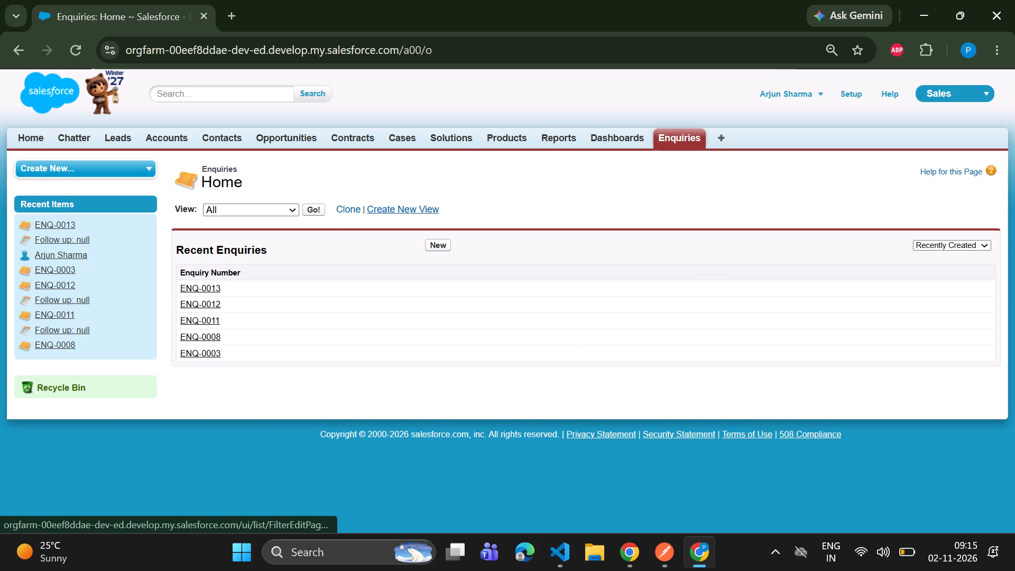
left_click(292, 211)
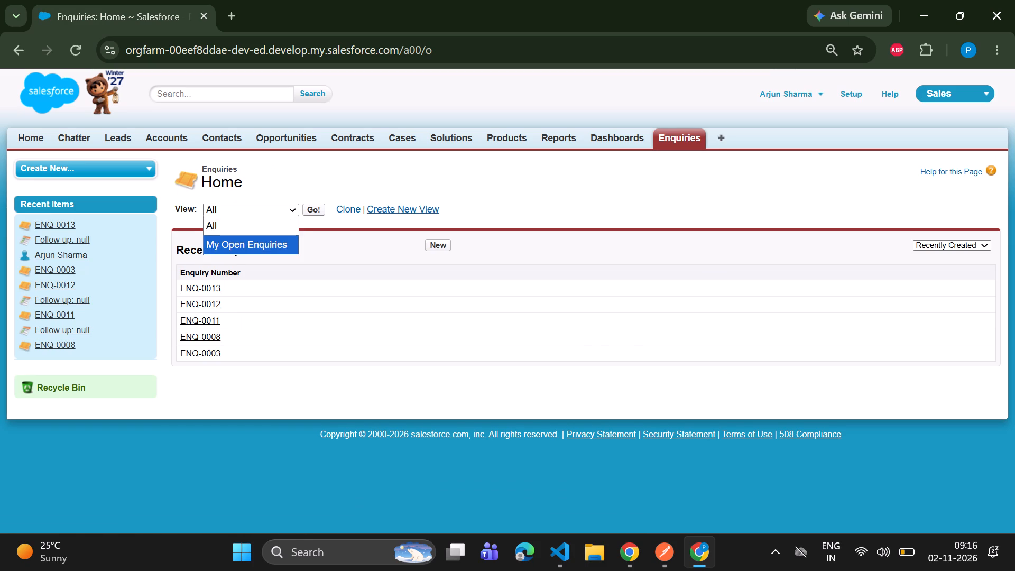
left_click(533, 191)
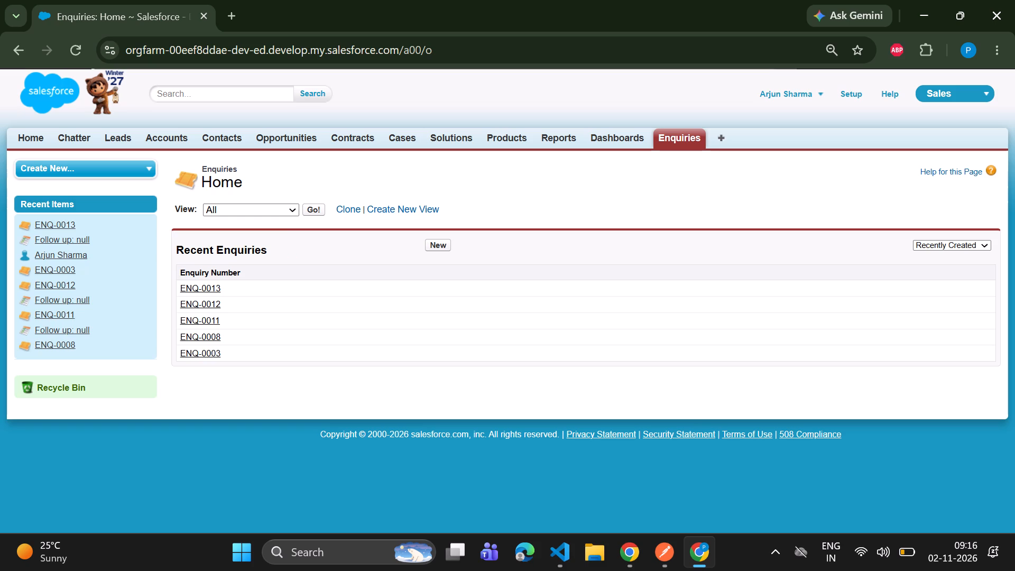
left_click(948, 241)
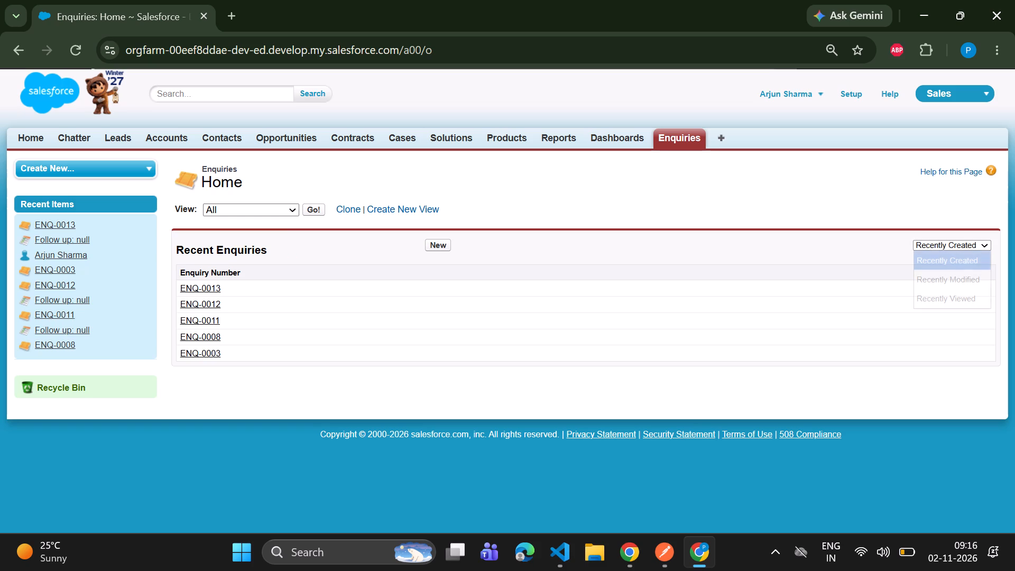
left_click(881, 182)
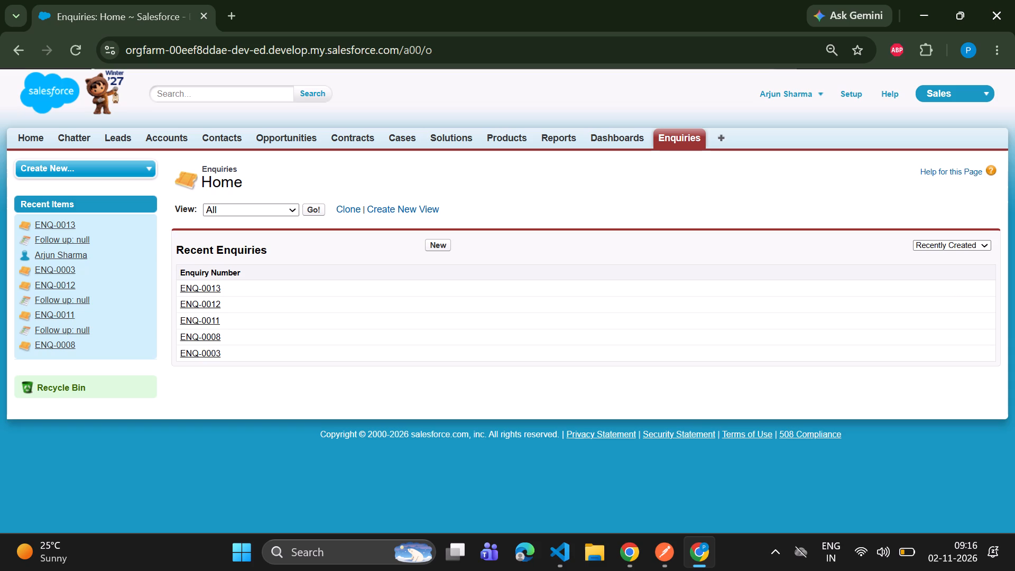